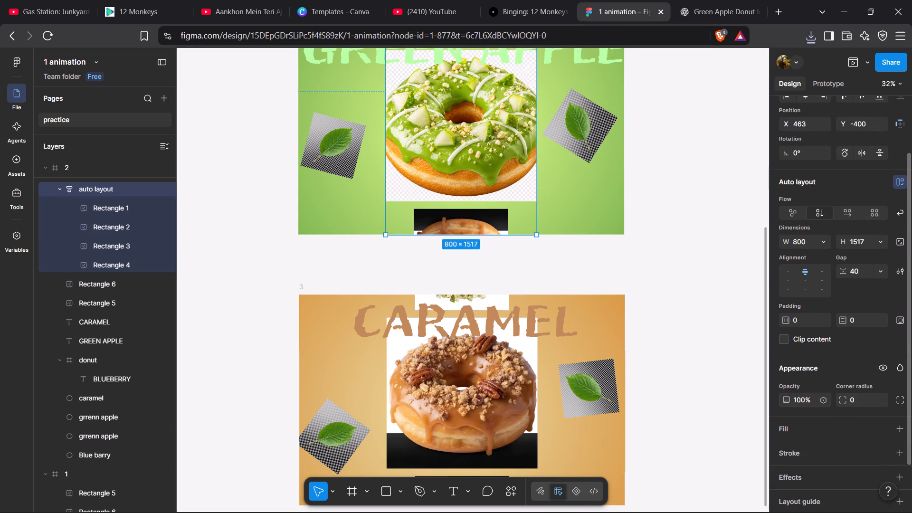
pyautogui.scroll(-2, 795, 397)
pyautogui.scroll(3, 795, 397)
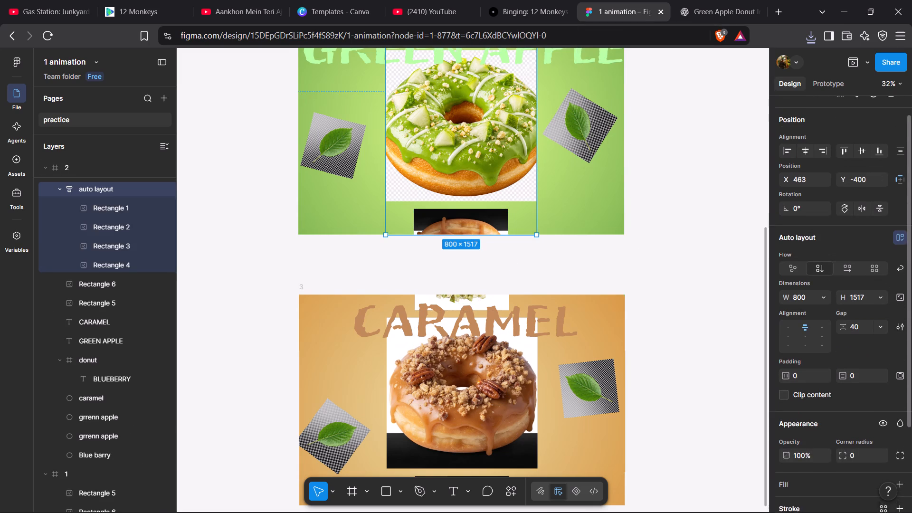
pyautogui.scroll(1, 795, 397)
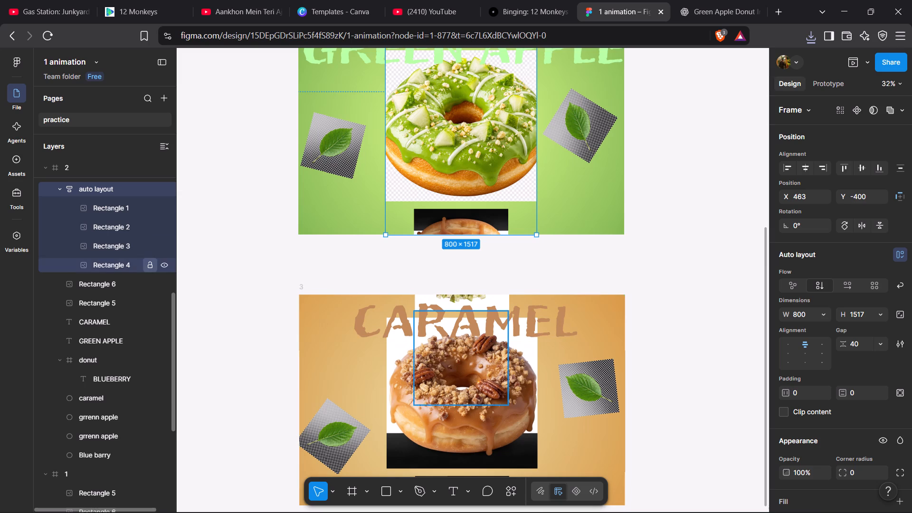
pyautogui.click(124, 230)
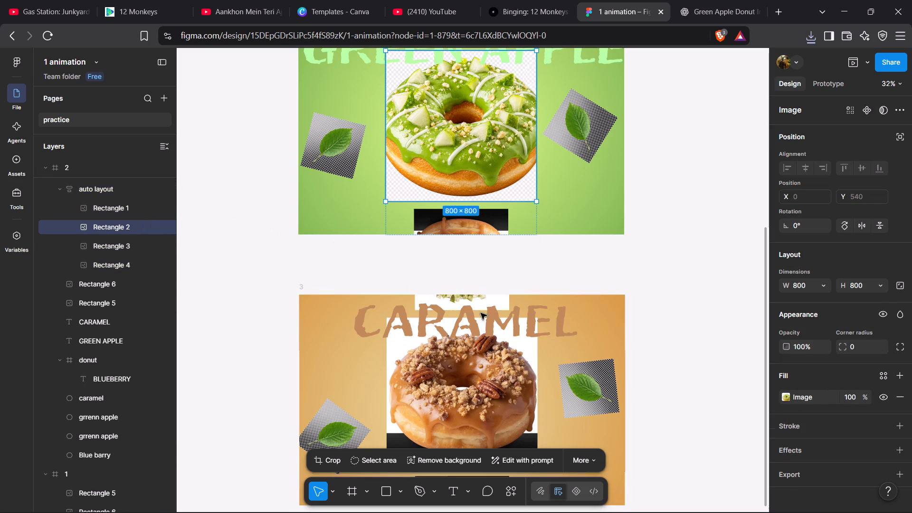
pyautogui.click(805, 394)
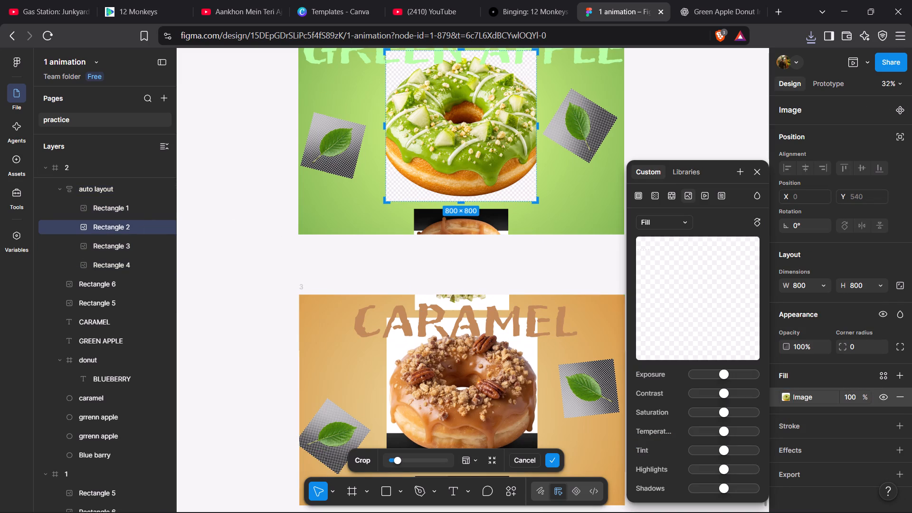
pyautogui.click(707, 291)
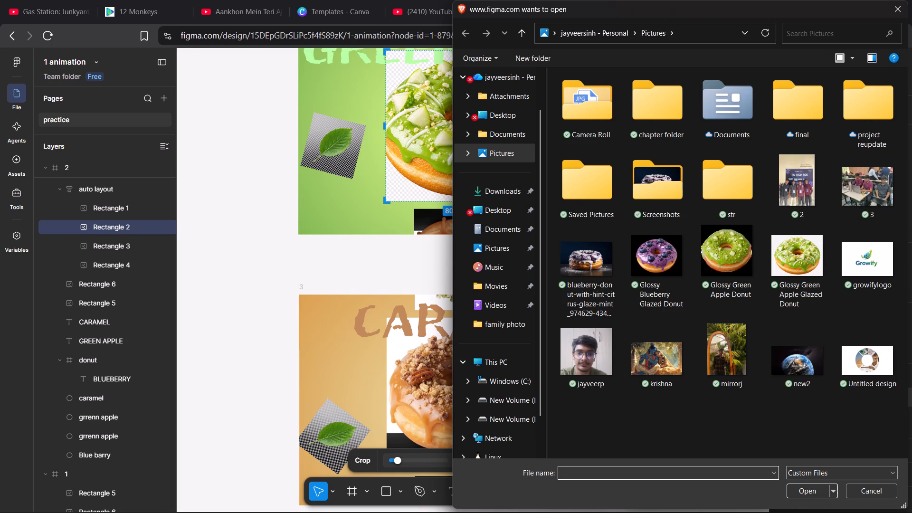
pyautogui.click(739, 270)
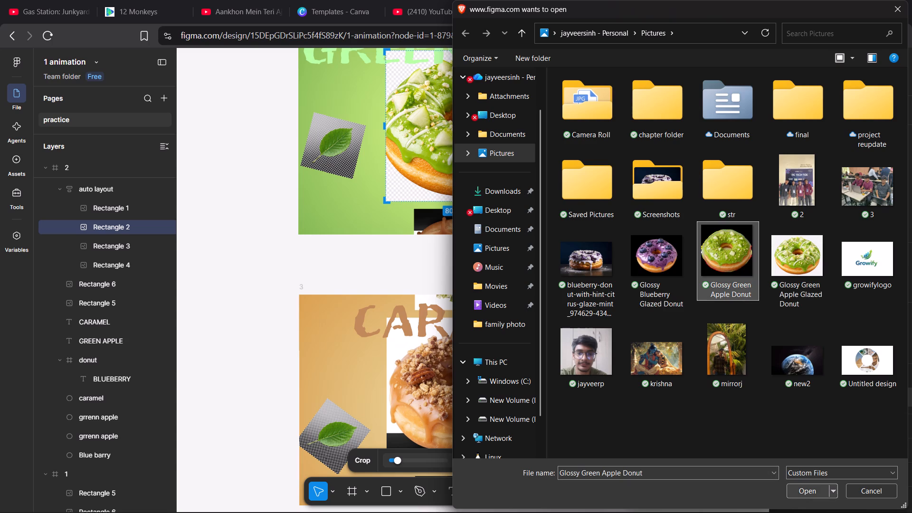
pyautogui.click(802, 492)
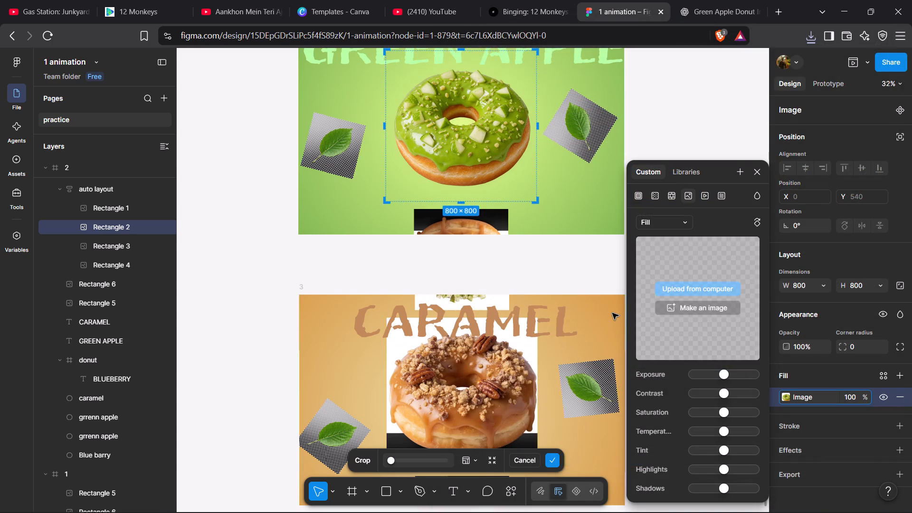
pyautogui.click(678, 112)
# Replace the image fill of Rectangle 2 in frame 1's donut auto layout with Glossy Green Apple Donut.
pyautogui.scroll(1, 678, 112)
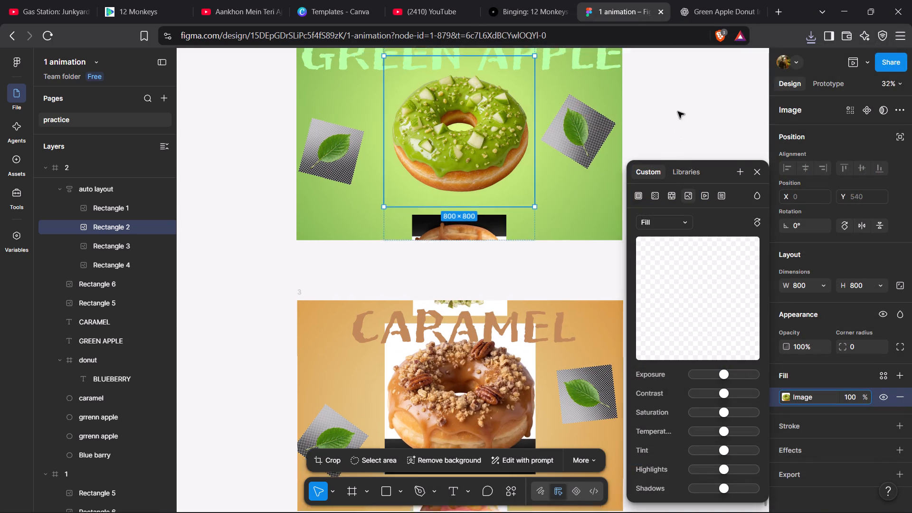
pyautogui.scroll(1, 678, 112)
pyautogui.scroll(1, 497, 90)
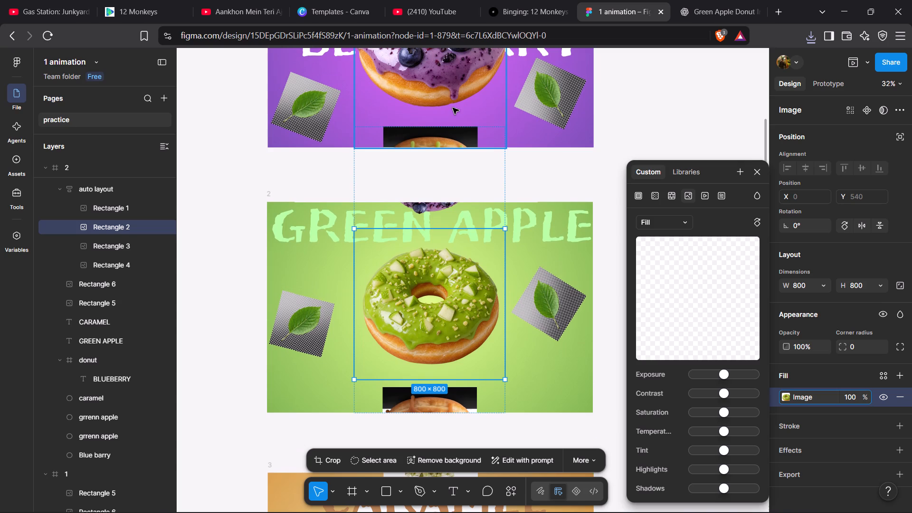
pyautogui.click(422, 110)
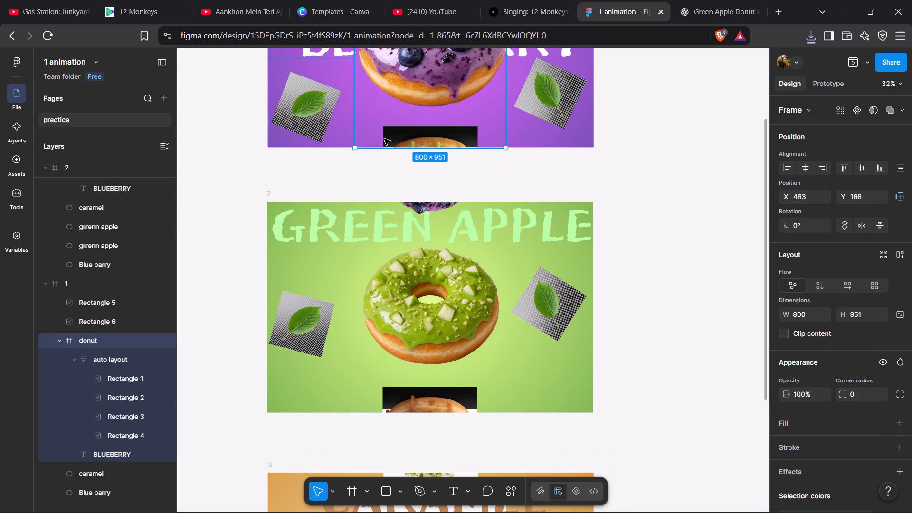
pyautogui.click(141, 392)
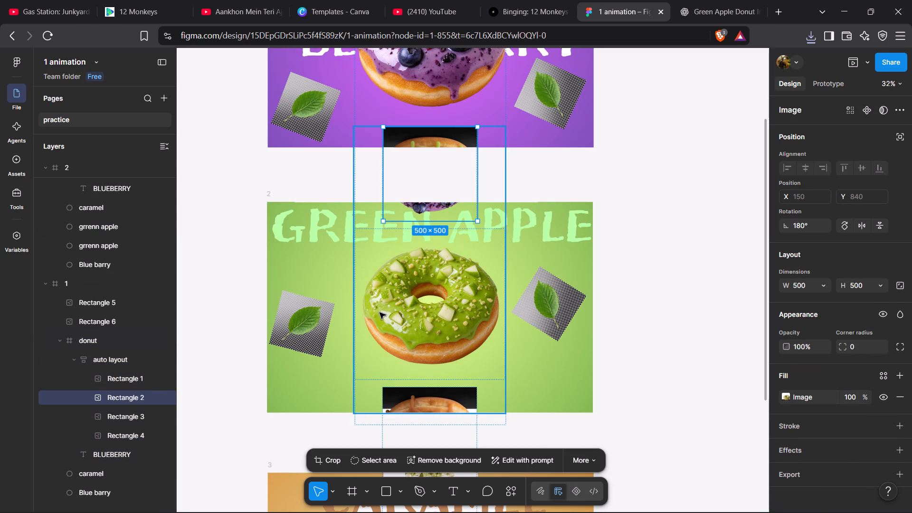
pyautogui.click(792, 394)
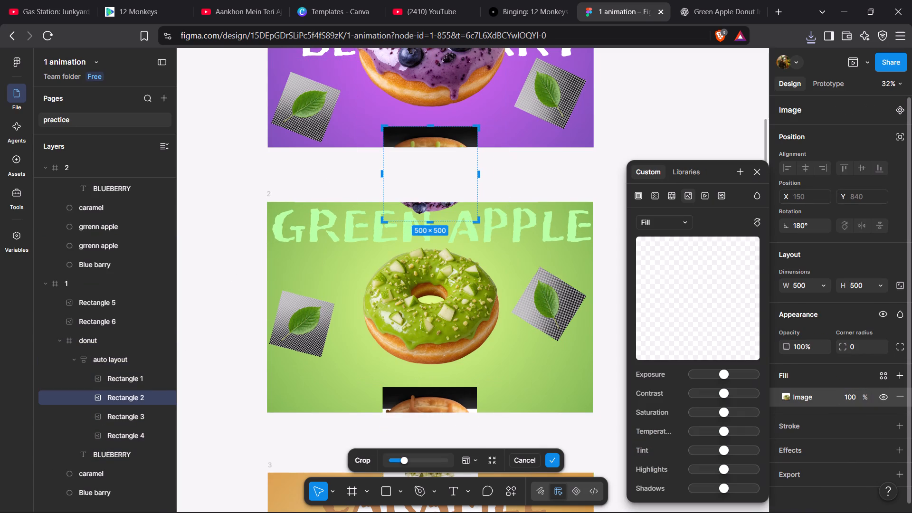
pyautogui.click(705, 288)
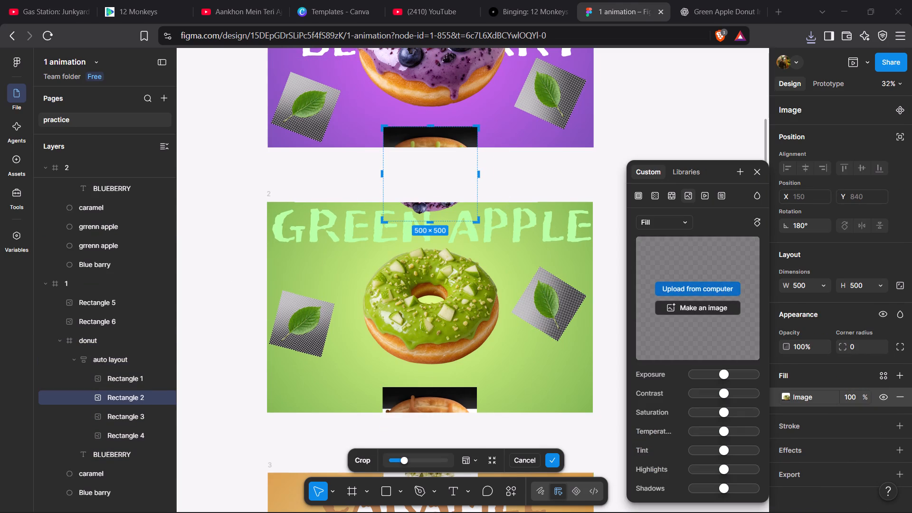
pyautogui.click(715, 268)
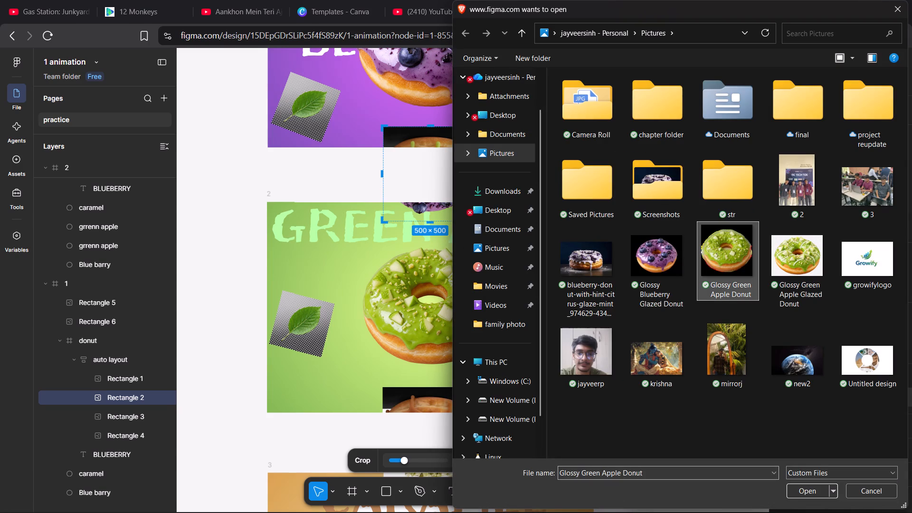
pyautogui.click(798, 493)
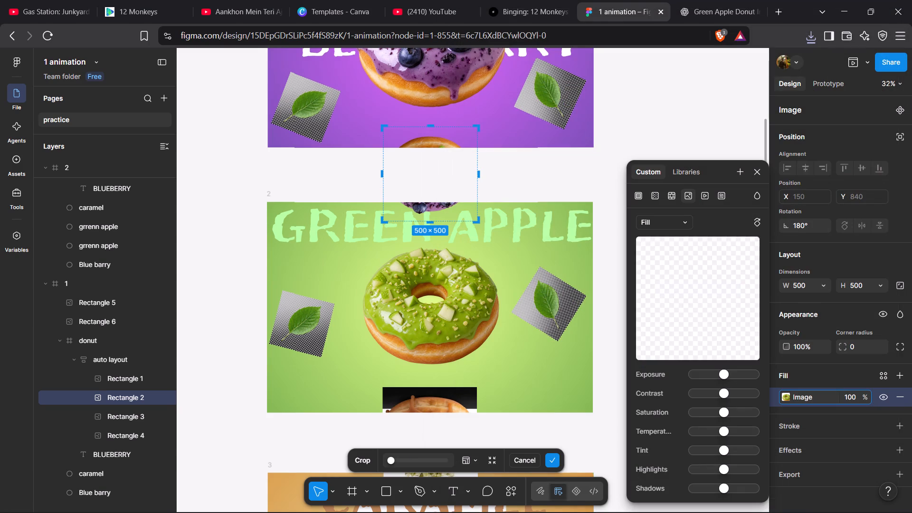
pyautogui.click(699, 112)
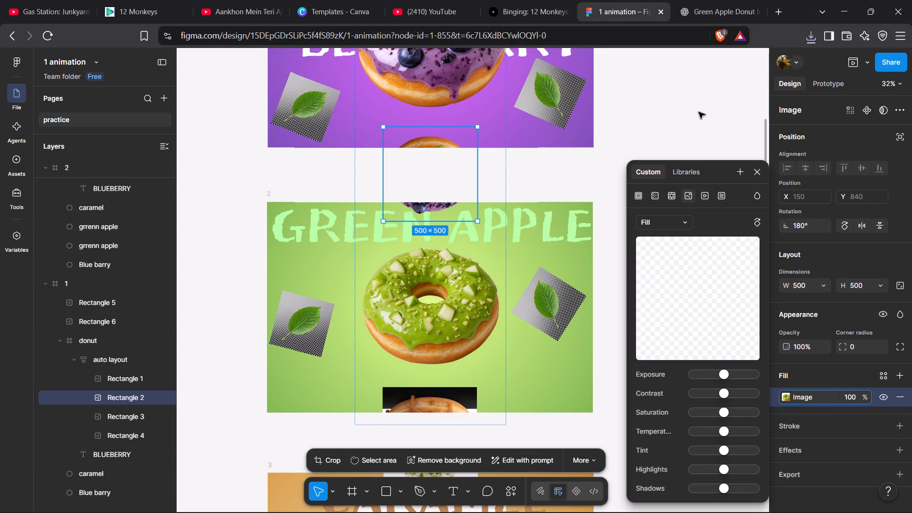
pyautogui.click(699, 112)
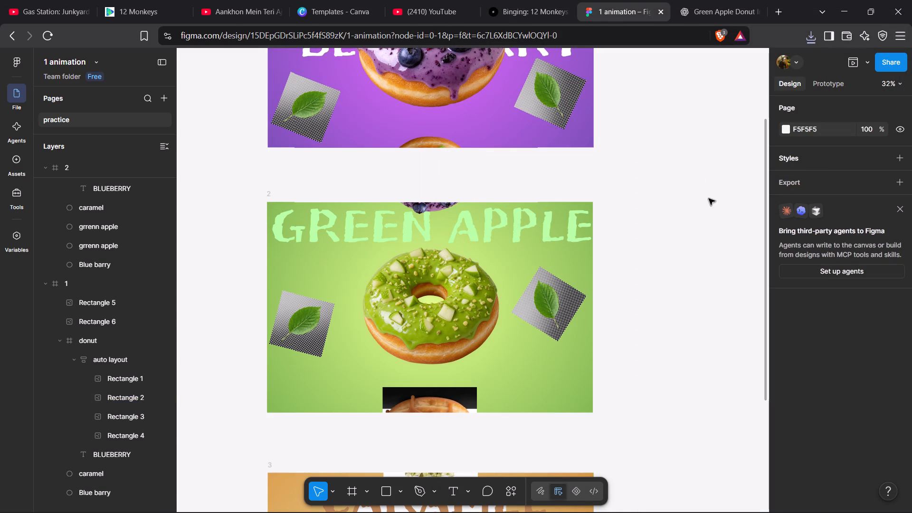
# Move frame 2's GREEN APPLE title down over the middle of the donut, to about X 72, Y 406.
pyautogui.click(528, 224)
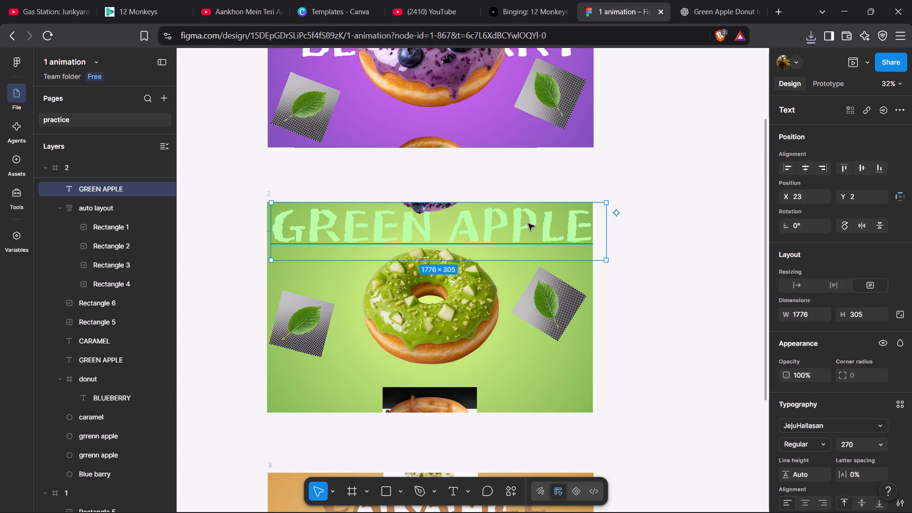
pyautogui.moveTo(528, 224); pyautogui.dragTo(537, 300)
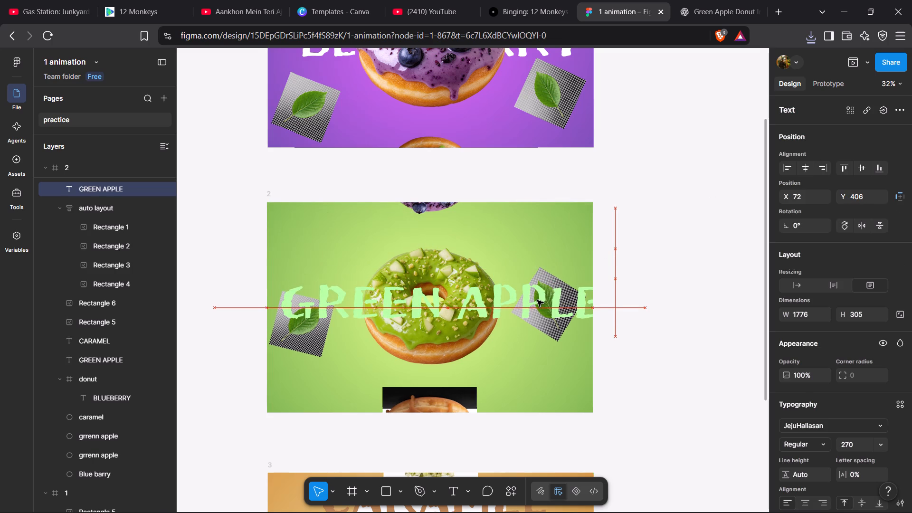
pyautogui.moveTo(537, 300); pyautogui.dragTo(537, 300)
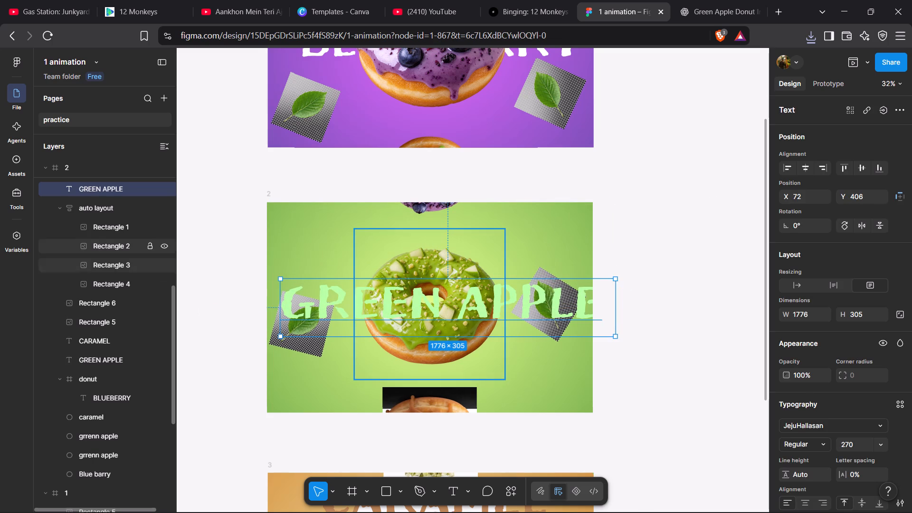
# Reorder frame 2's GREEN APPLE title layer into the auto layout, directly below Rectangle 4.
pyautogui.moveTo(61, 189); pyautogui.dragTo(73, 272)
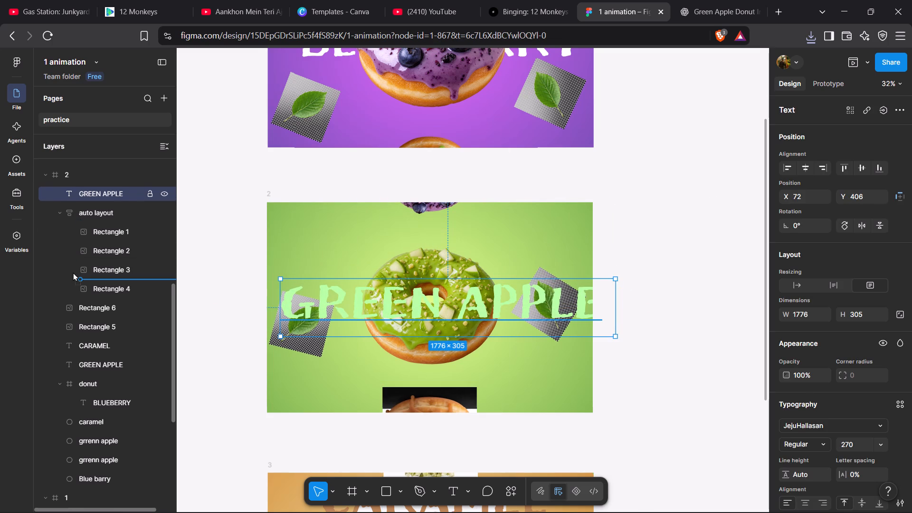
pyautogui.moveTo(73, 272); pyautogui.dragTo(71, 293)
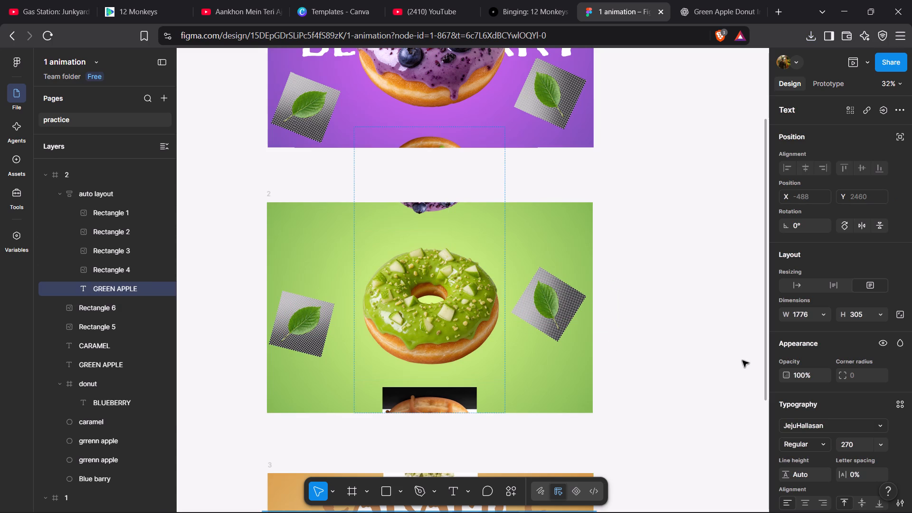
# Change the fill colour of the GREEN APPLE text in frame 2's auto layout to white, FFFFFF.
pyautogui.scroll(-2, 861, 381)
pyautogui.click(786, 389)
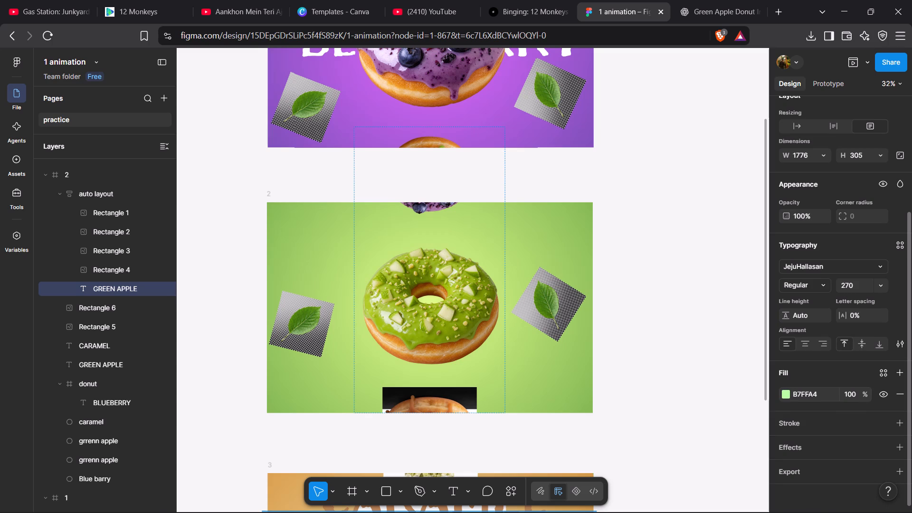
pyautogui.click(788, 393)
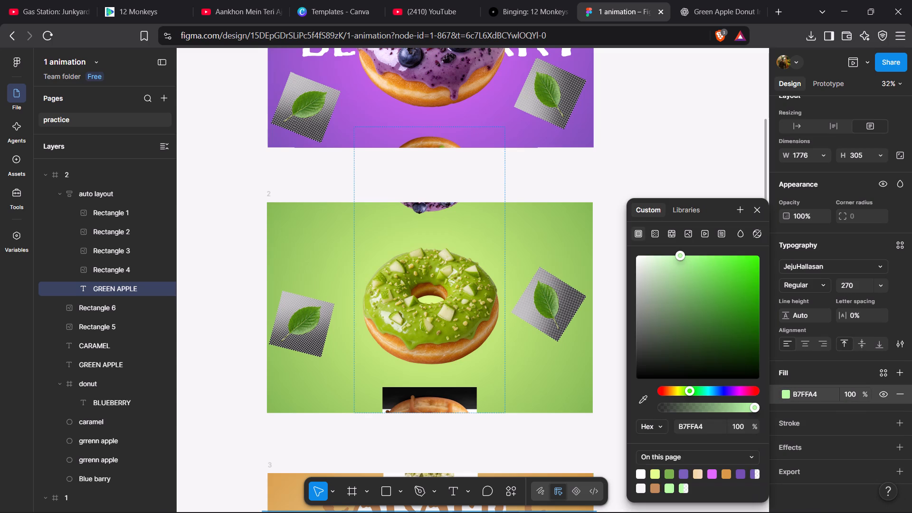
pyautogui.moveTo(678, 253); pyautogui.dragTo(615, 256)
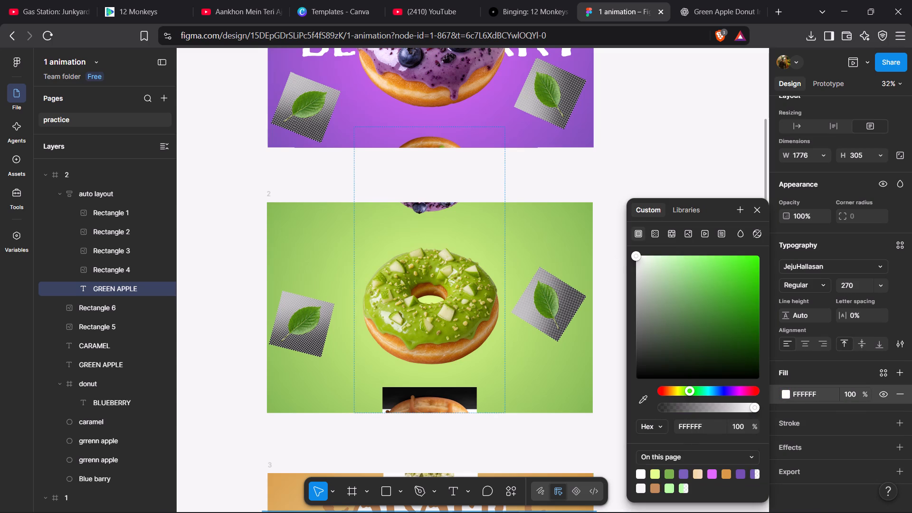
pyautogui.click(724, 163)
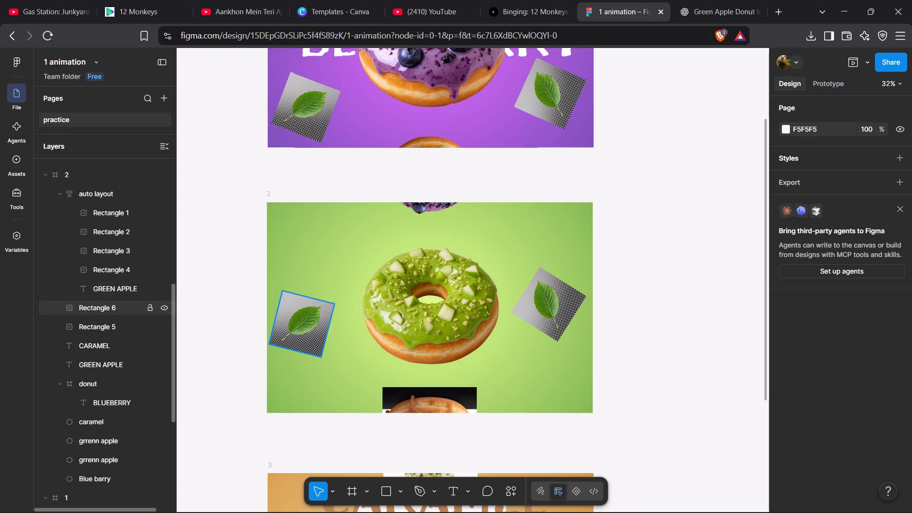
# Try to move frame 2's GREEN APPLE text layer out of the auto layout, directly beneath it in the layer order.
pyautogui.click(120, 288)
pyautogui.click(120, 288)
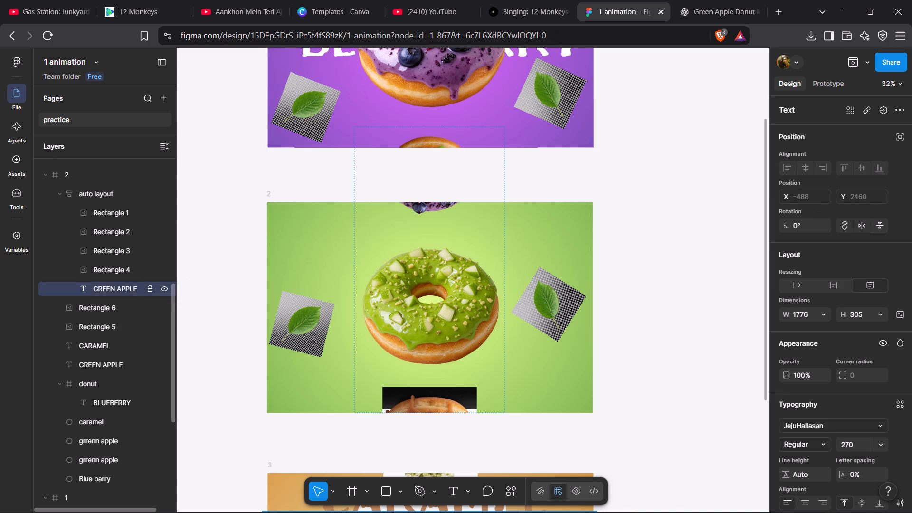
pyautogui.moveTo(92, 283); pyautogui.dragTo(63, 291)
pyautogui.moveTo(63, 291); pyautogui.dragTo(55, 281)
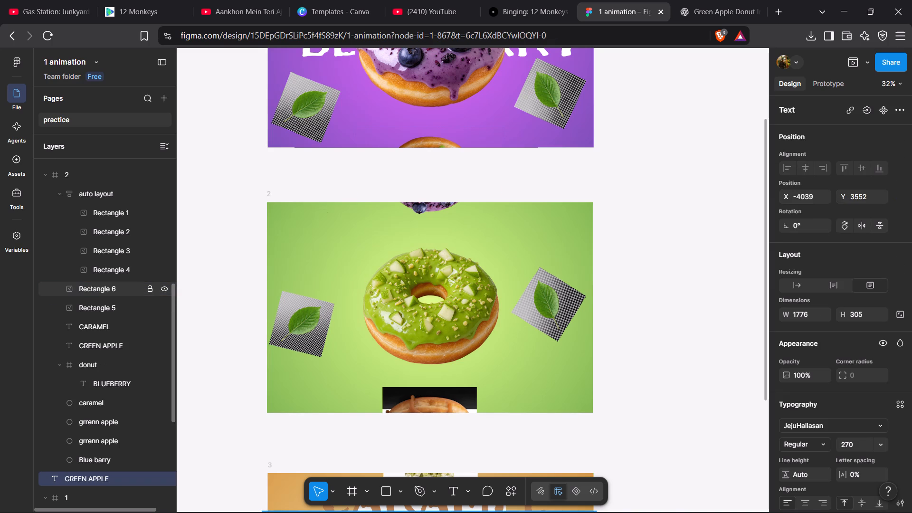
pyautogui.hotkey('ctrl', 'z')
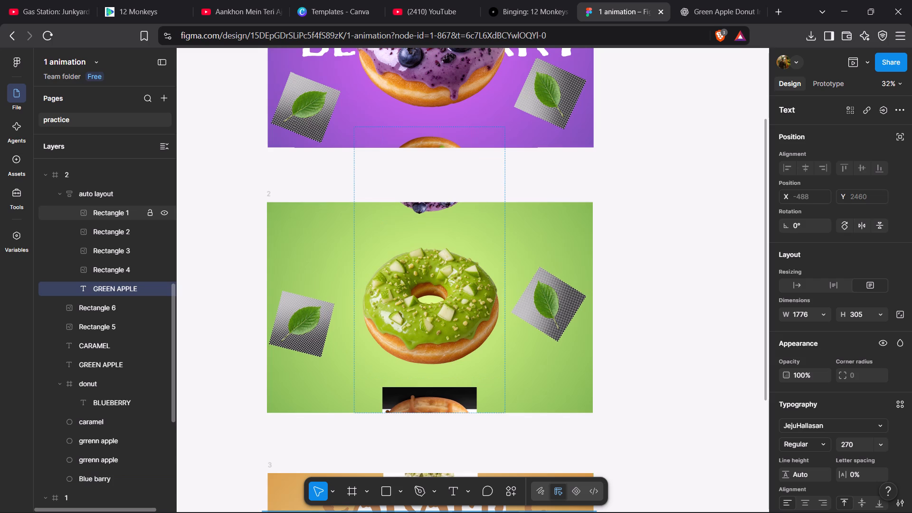
# Undo the GREEN APPLE text's white fill and its move into frame 2's auto layout.
pyautogui.hotkey('ctrl', 'z')
pyautogui.hotkey('ctrl', 'z')
pyautogui.hotkey('ctrl', 'z')
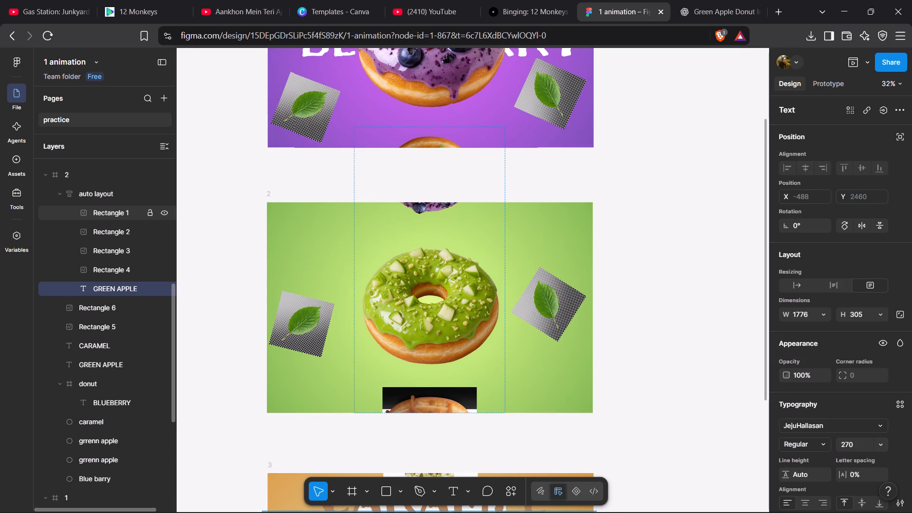
pyautogui.hotkey('ctrl', 'z')
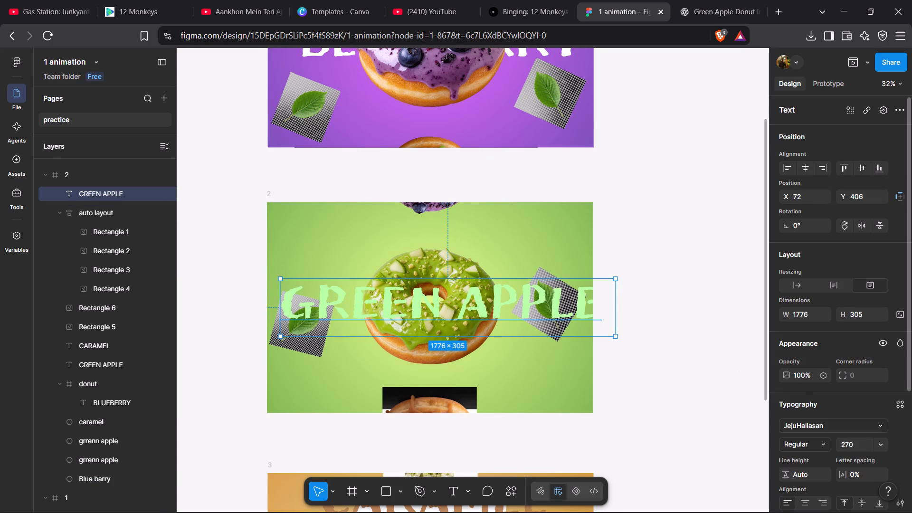
# Change the fill colour of frame 2's GREEN APPLE title to off-white, F9F9F9.
pyautogui.scroll(-2, 800, 441)
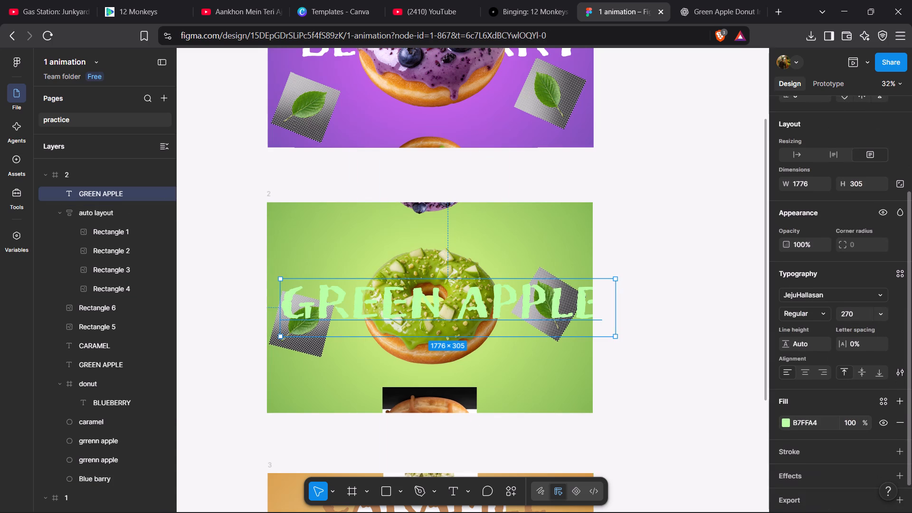
pyautogui.click(786, 425)
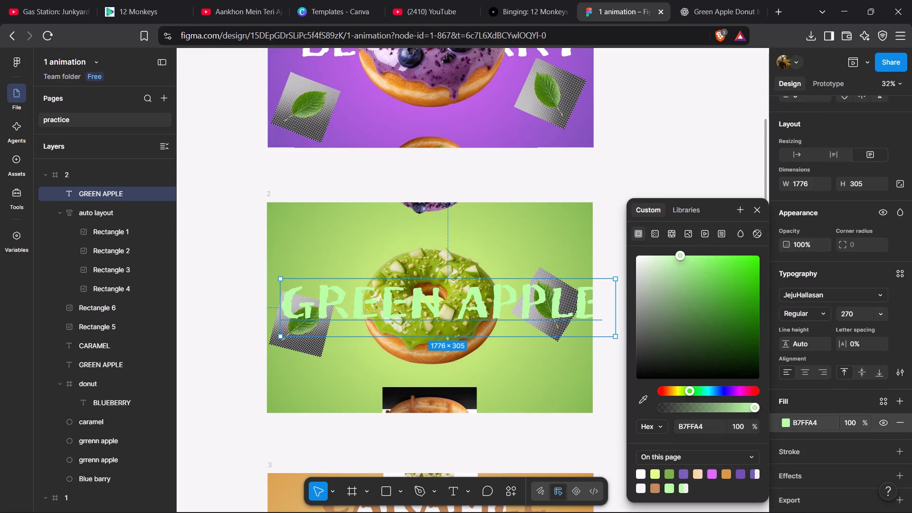
pyautogui.moveTo(680, 256); pyautogui.dragTo(616, 259)
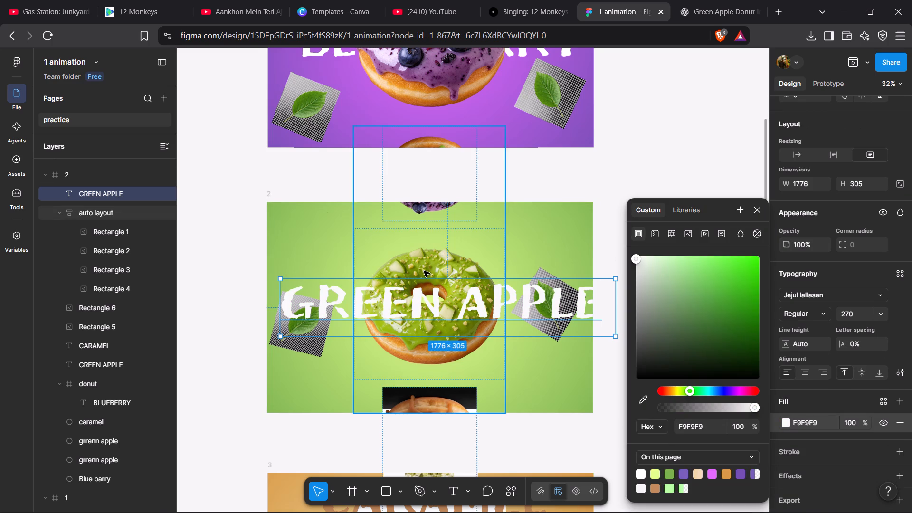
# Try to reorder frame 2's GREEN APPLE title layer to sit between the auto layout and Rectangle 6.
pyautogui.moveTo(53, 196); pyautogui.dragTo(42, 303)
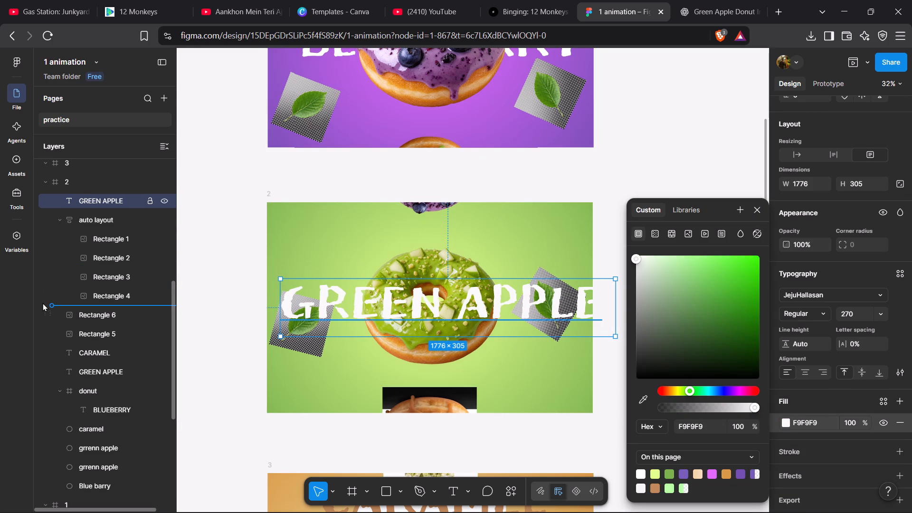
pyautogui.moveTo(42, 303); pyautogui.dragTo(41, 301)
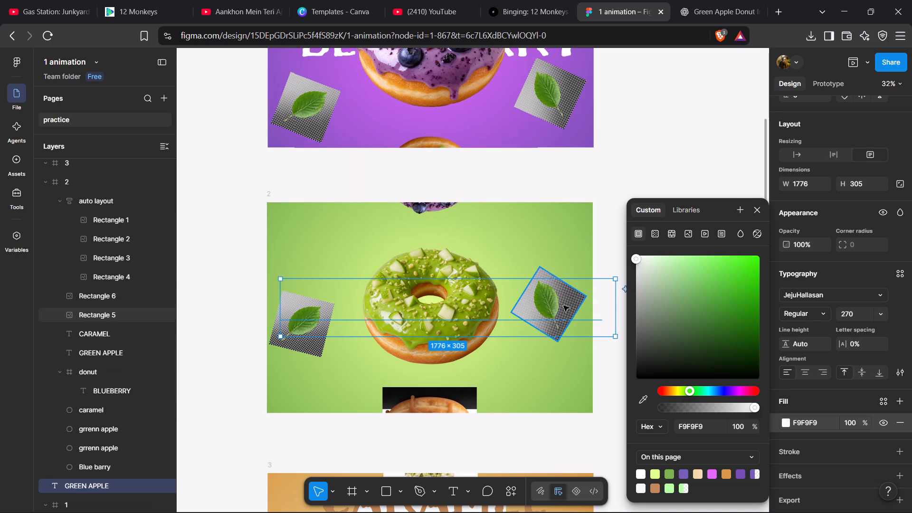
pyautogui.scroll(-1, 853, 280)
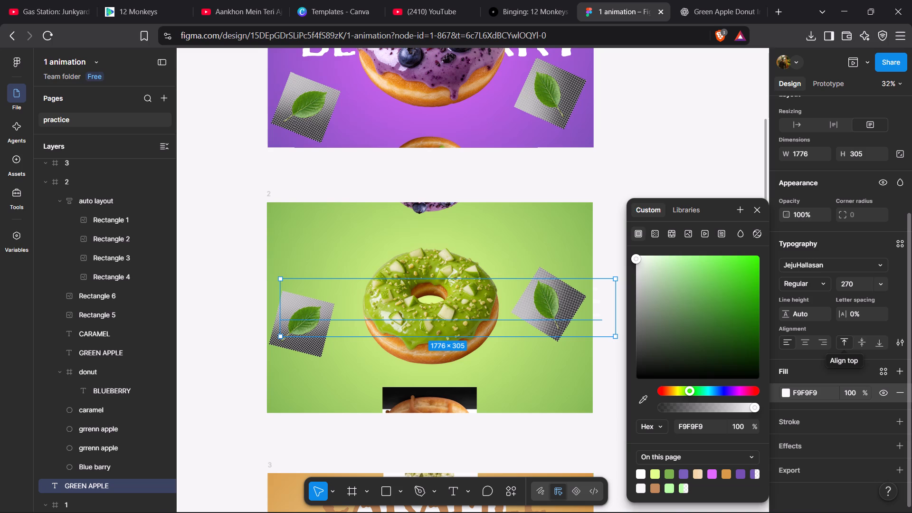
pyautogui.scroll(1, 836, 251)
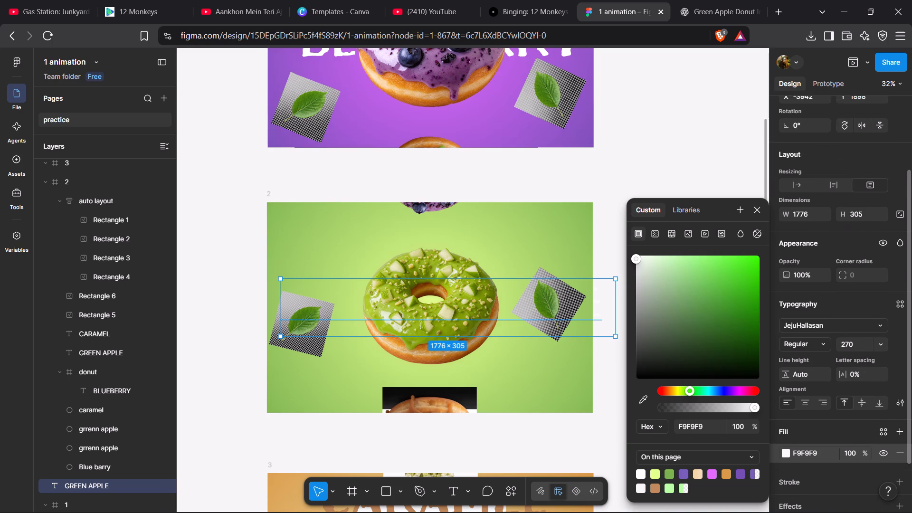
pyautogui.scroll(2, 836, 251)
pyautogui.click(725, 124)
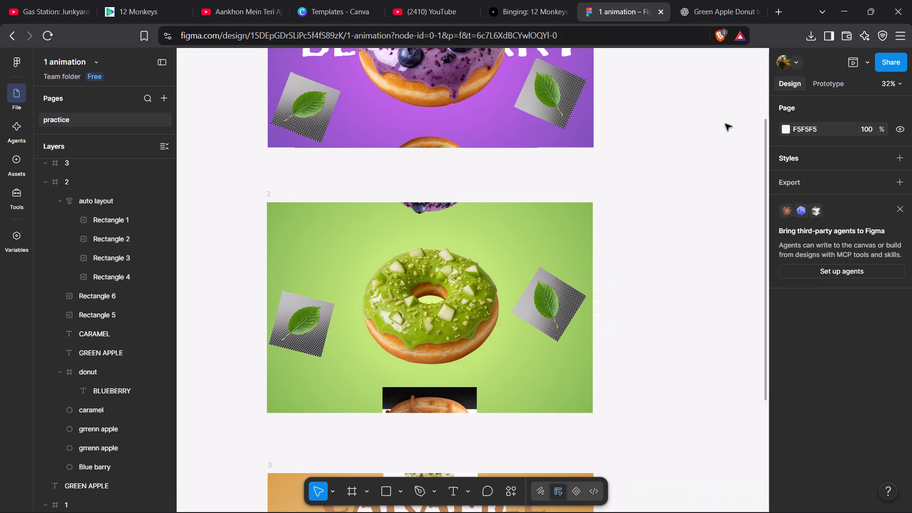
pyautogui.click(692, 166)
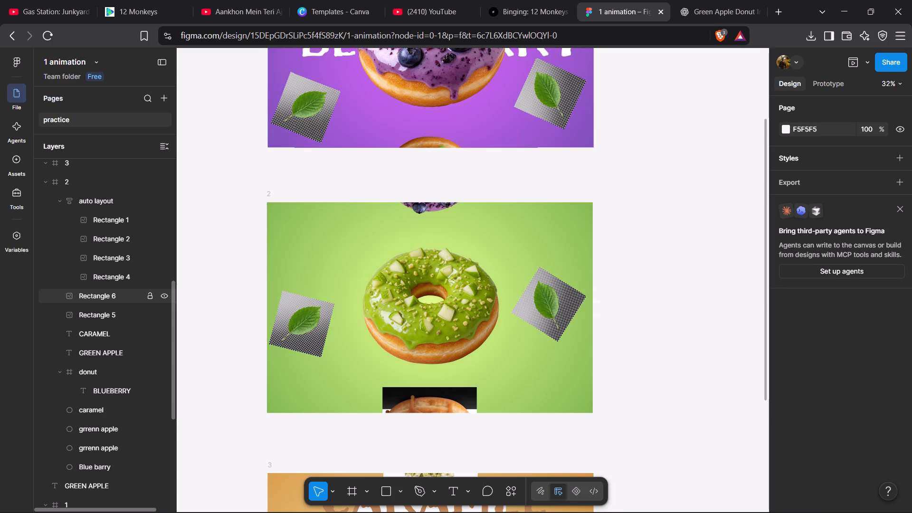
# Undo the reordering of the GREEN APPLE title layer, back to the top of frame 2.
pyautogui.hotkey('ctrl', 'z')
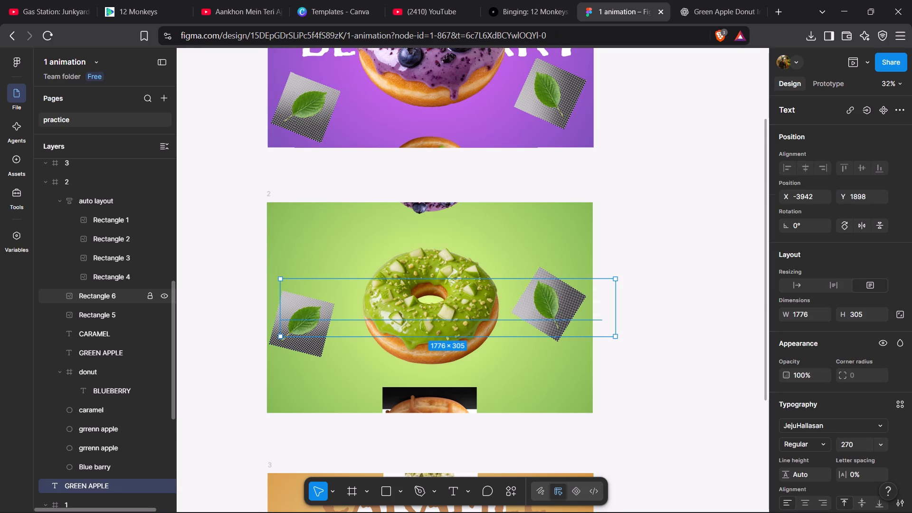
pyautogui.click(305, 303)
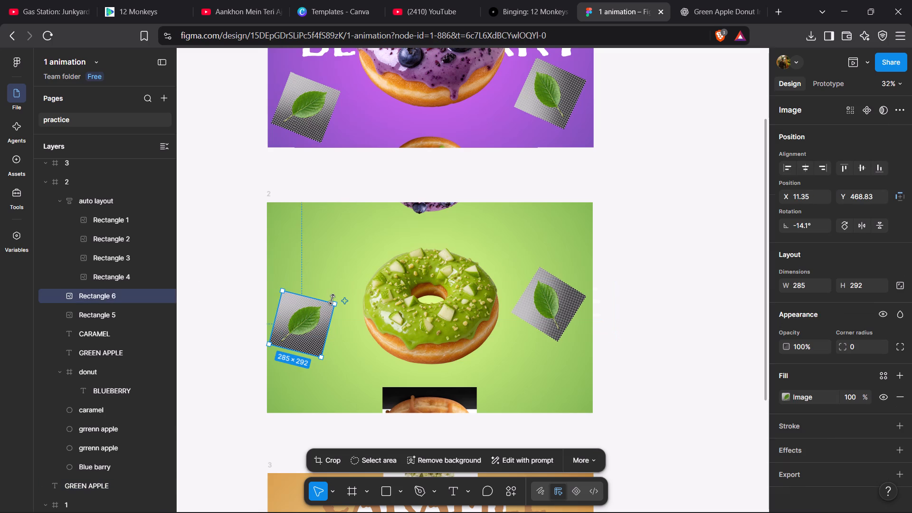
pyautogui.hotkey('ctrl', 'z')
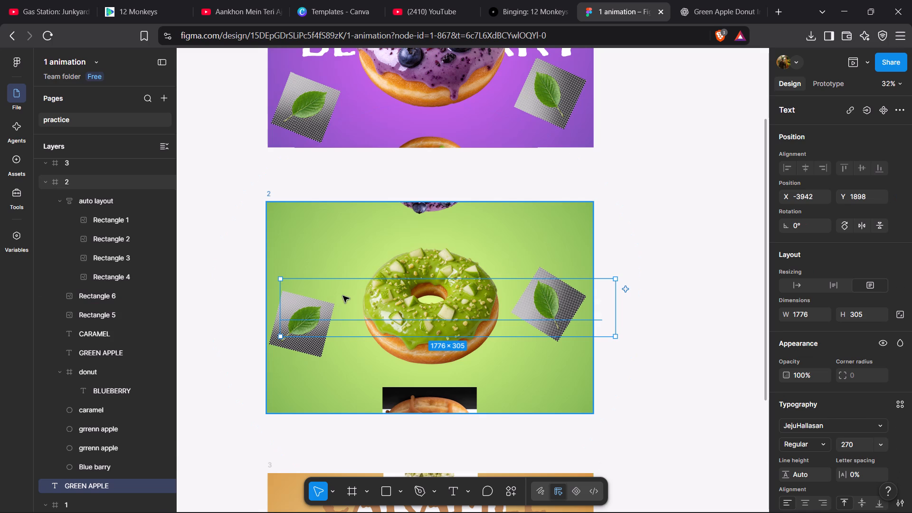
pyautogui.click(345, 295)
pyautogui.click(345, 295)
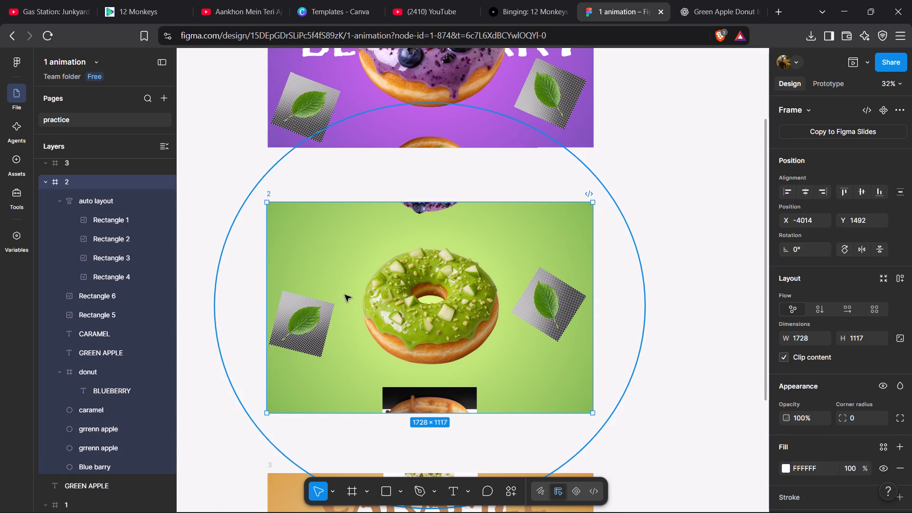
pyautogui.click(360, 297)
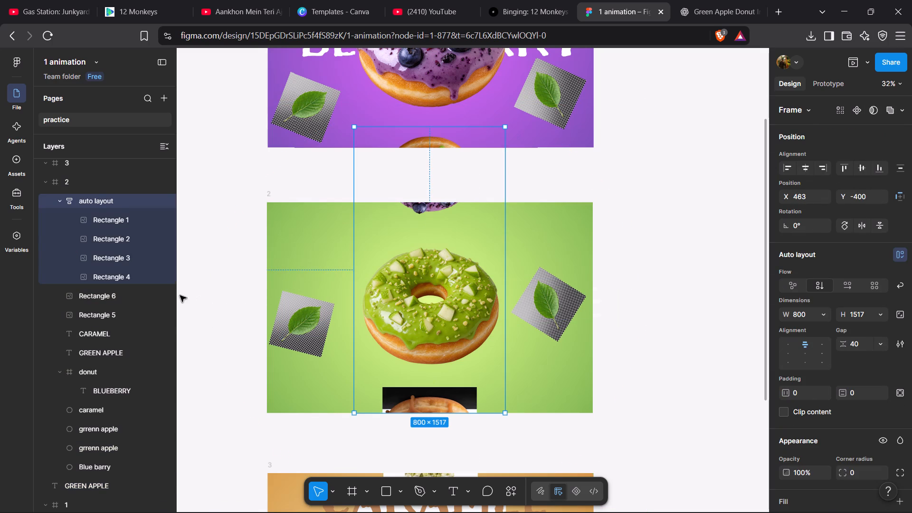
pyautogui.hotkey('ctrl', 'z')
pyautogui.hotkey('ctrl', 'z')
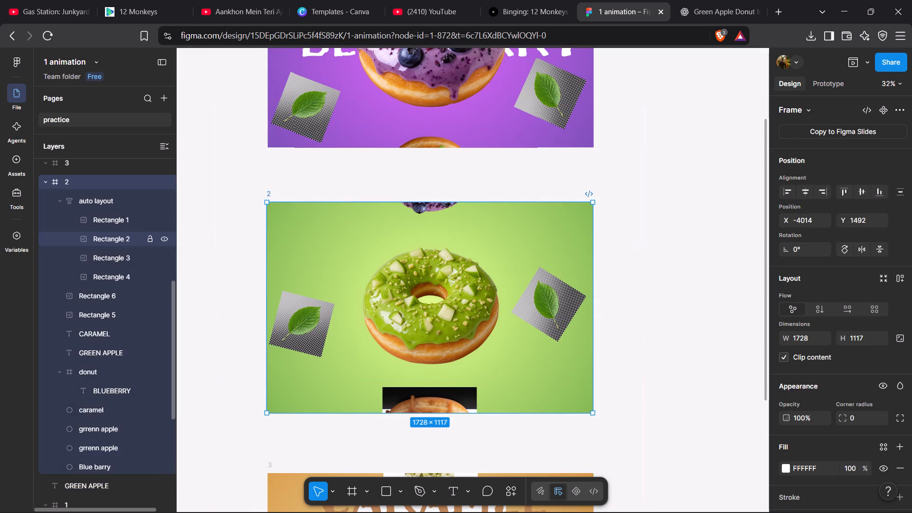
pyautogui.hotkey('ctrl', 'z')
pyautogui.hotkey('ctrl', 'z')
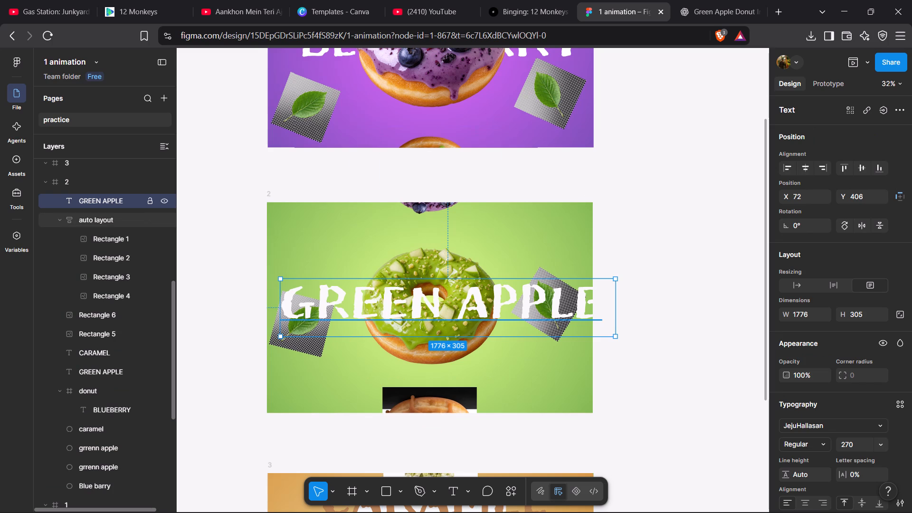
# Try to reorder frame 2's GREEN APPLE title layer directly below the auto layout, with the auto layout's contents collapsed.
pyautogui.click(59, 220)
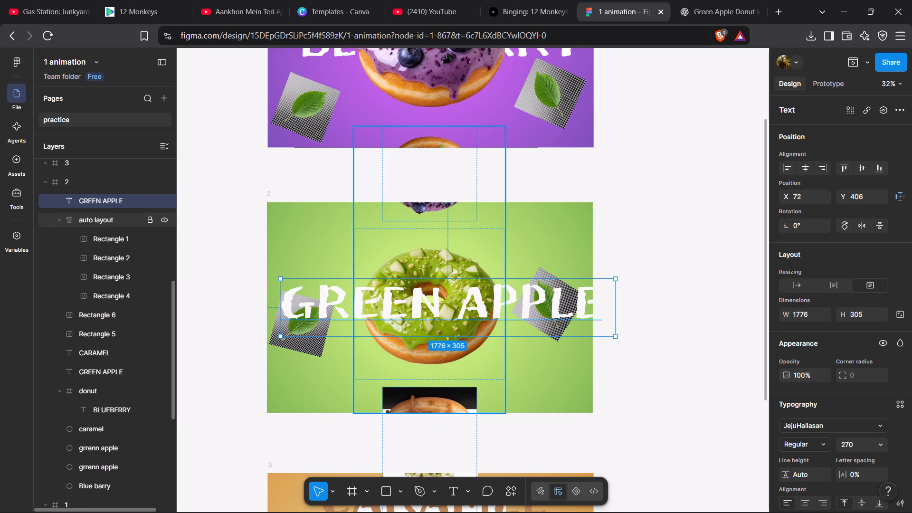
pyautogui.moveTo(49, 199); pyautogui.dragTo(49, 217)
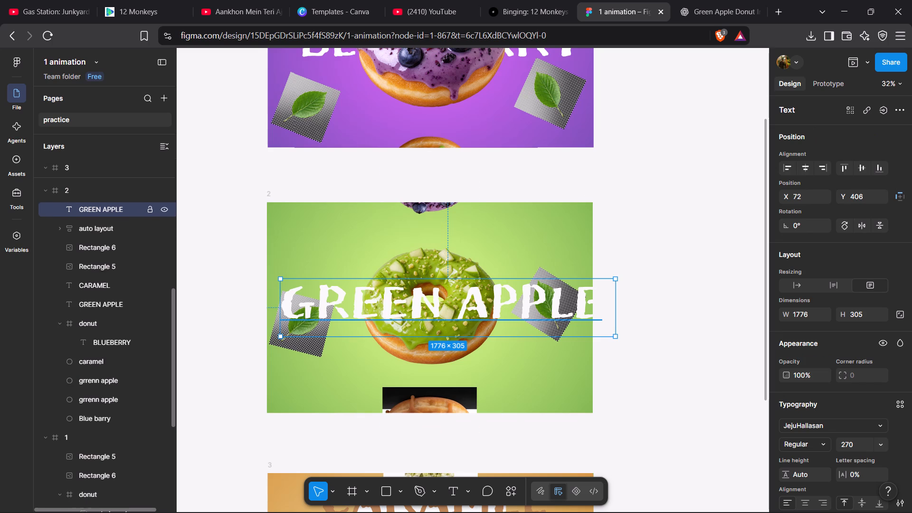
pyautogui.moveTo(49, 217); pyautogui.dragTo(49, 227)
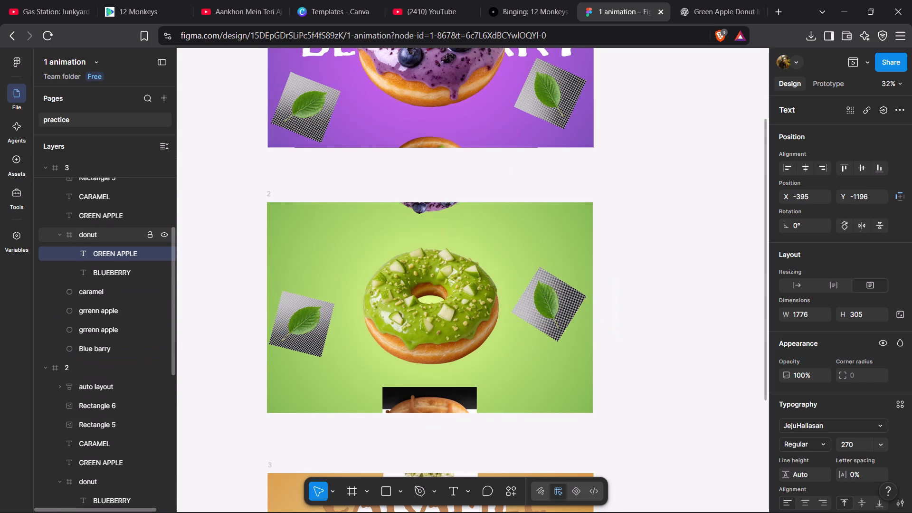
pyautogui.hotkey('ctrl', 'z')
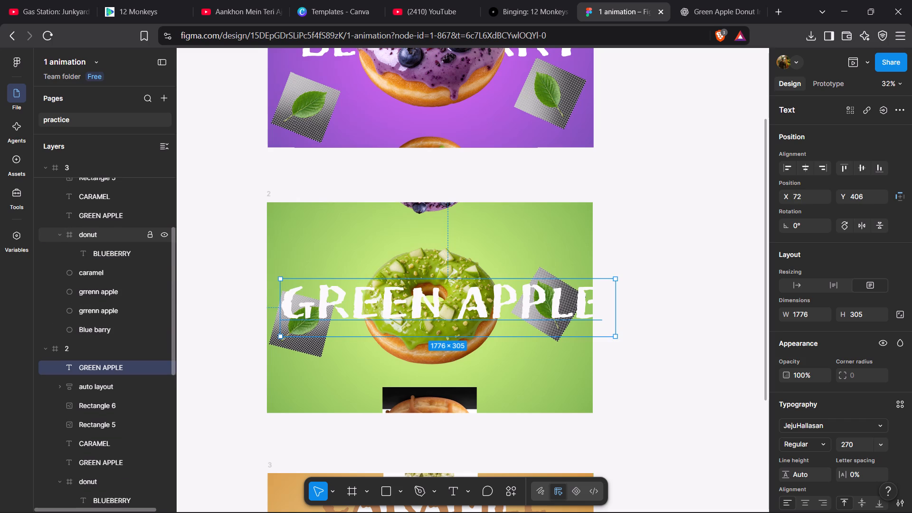
# Collapse frame 1's contents in the layer list, keeping frame 2's GREEN APPLE title selected.
pyautogui.scroll(-2, 51, 209)
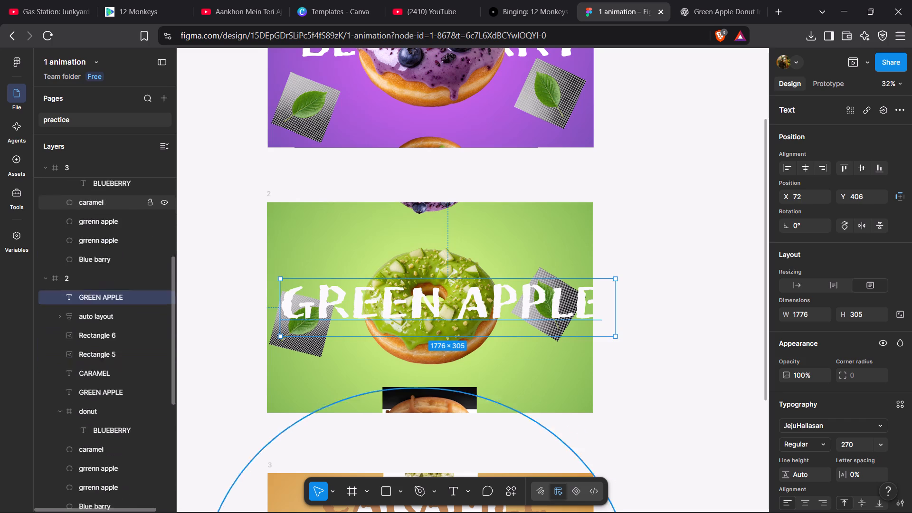
pyautogui.scroll(-1, 51, 209)
pyautogui.scroll(1, 51, 253)
pyautogui.scroll(-2, 51, 253)
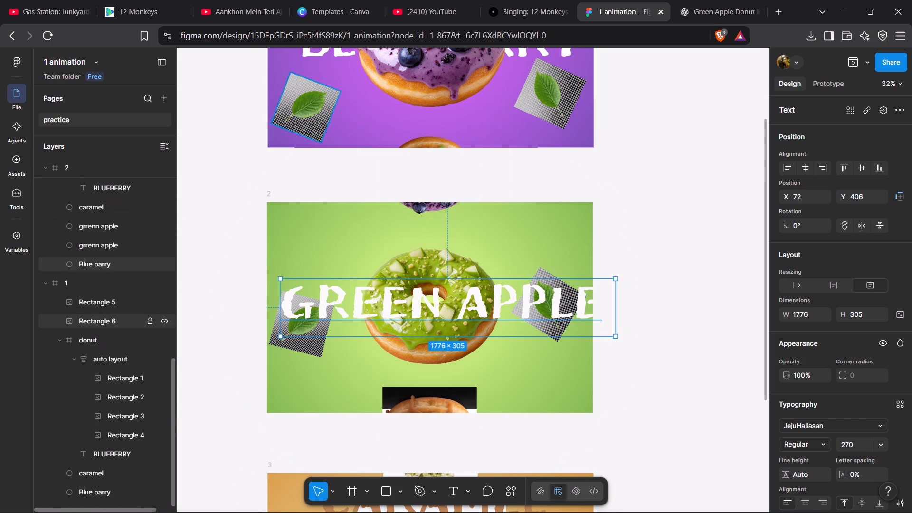
pyautogui.click(46, 281)
pyautogui.scroll(2, 46, 281)
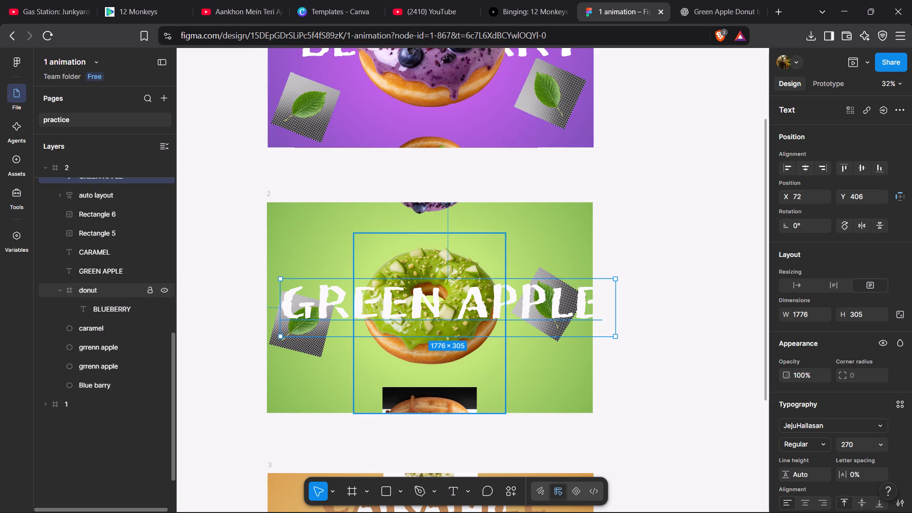
pyautogui.scroll(1, 46, 281)
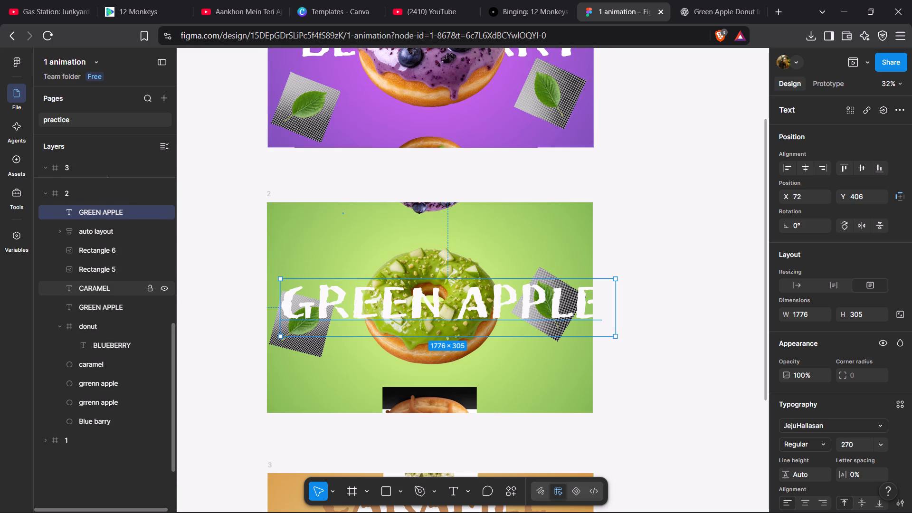
pyautogui.scroll(1, 46, 281)
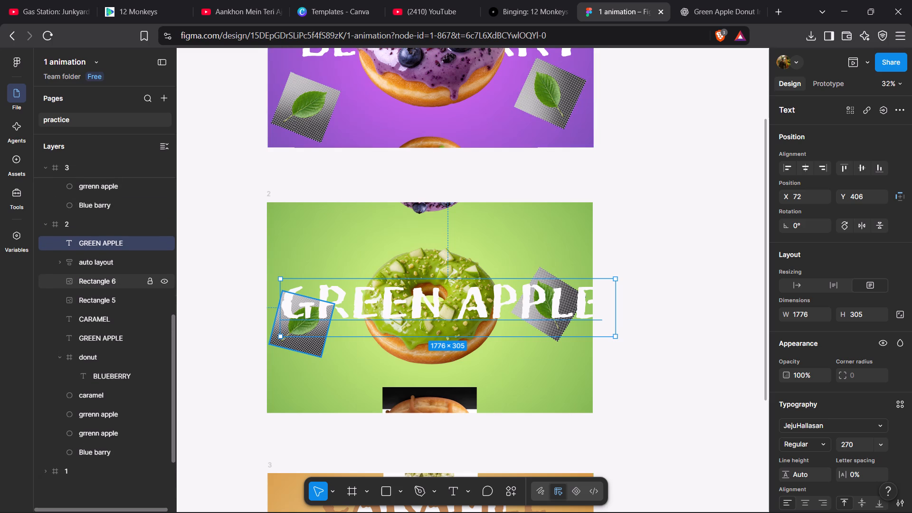
pyautogui.click(42, 473)
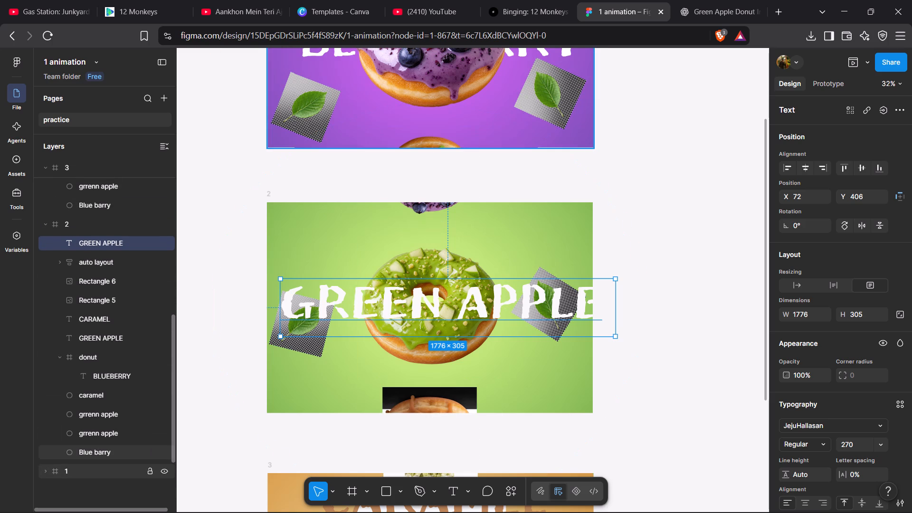
pyautogui.scroll(-3, 76, 415)
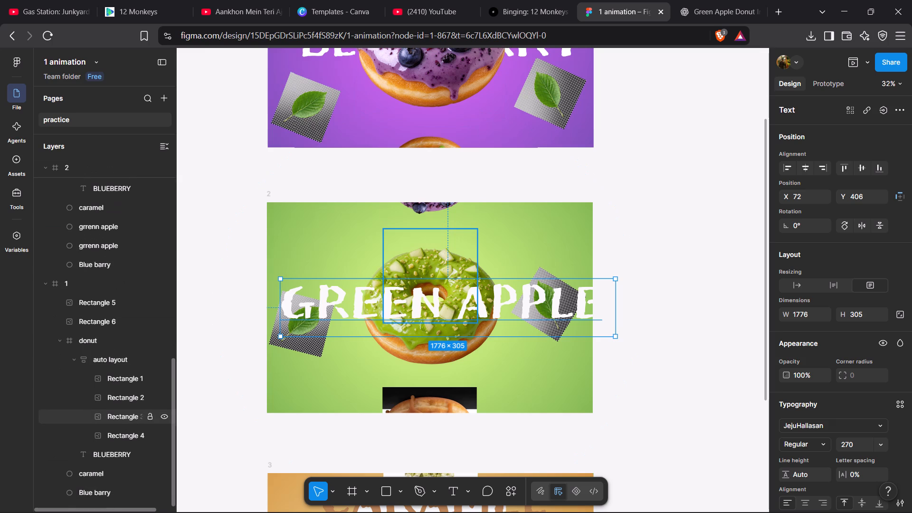
pyautogui.click(44, 280)
pyautogui.scroll(3, 44, 280)
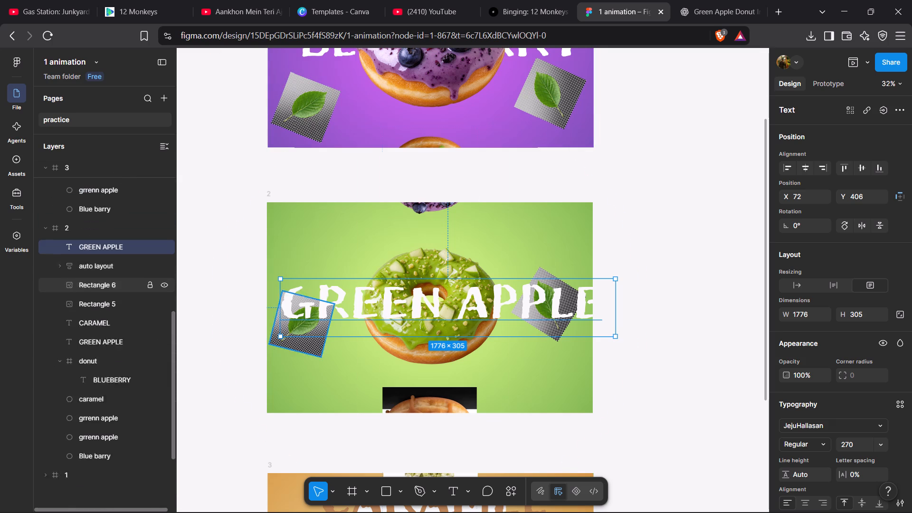
pyautogui.scroll(1, 44, 280)
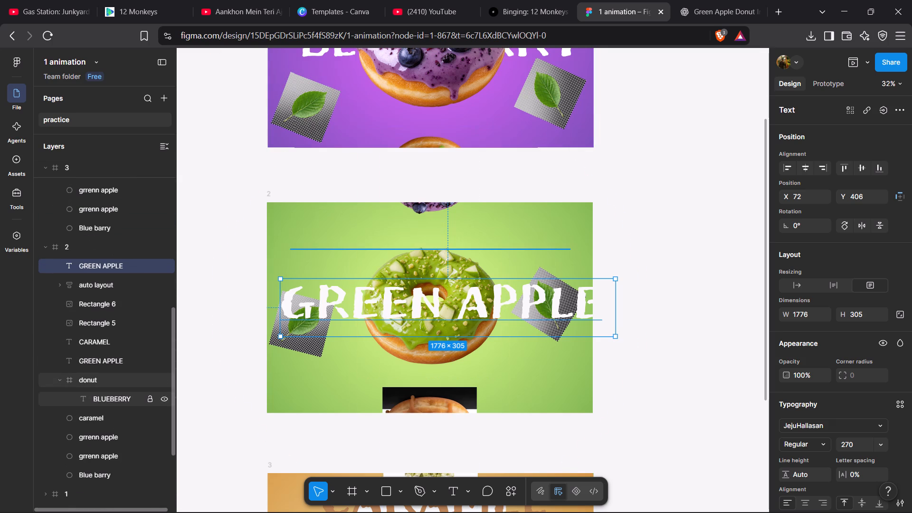
# Move the BLUEBERRY text layer out of frame 2's donut group and delete it.
pyautogui.click(98, 396)
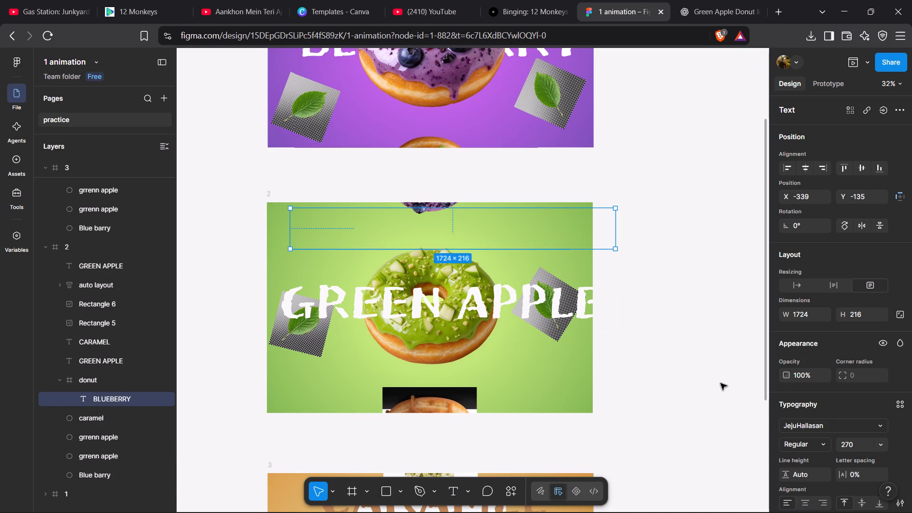
pyautogui.scroll(-2, 842, 378)
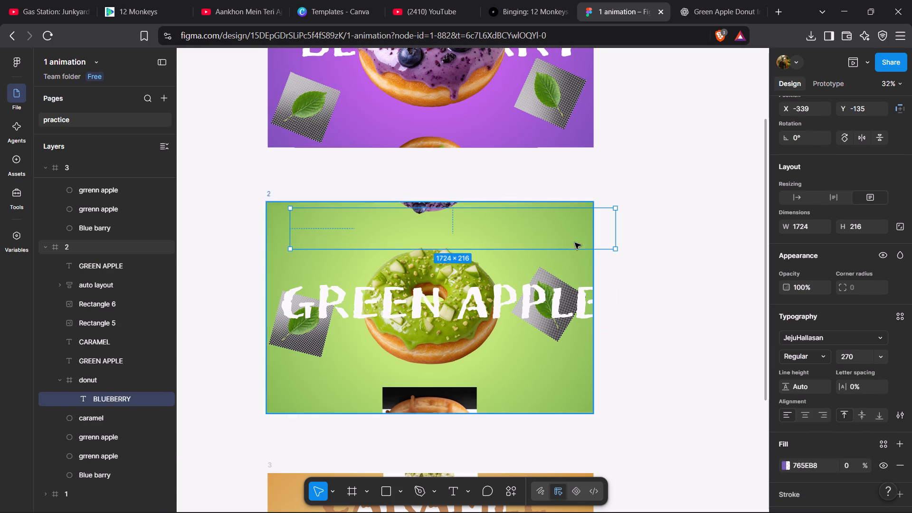
pyautogui.moveTo(547, 232); pyautogui.dragTo(706, 223)
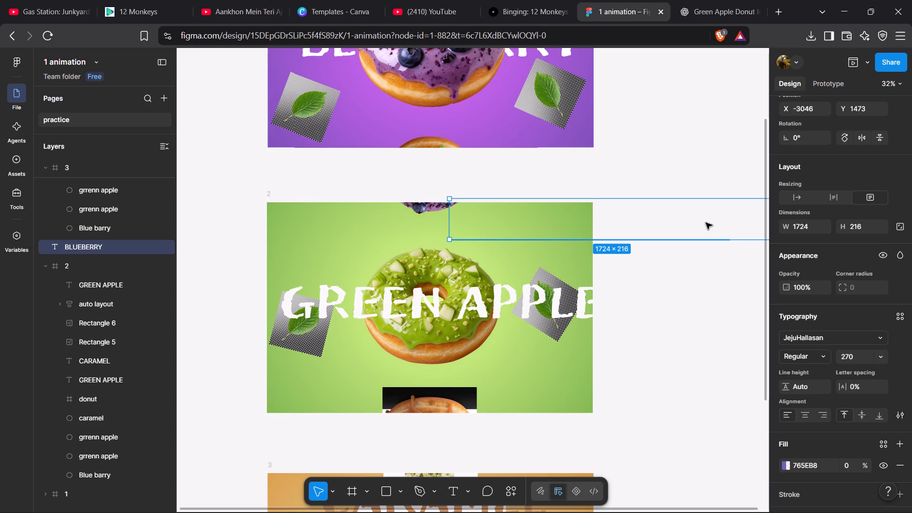
pyautogui.press('Delete')
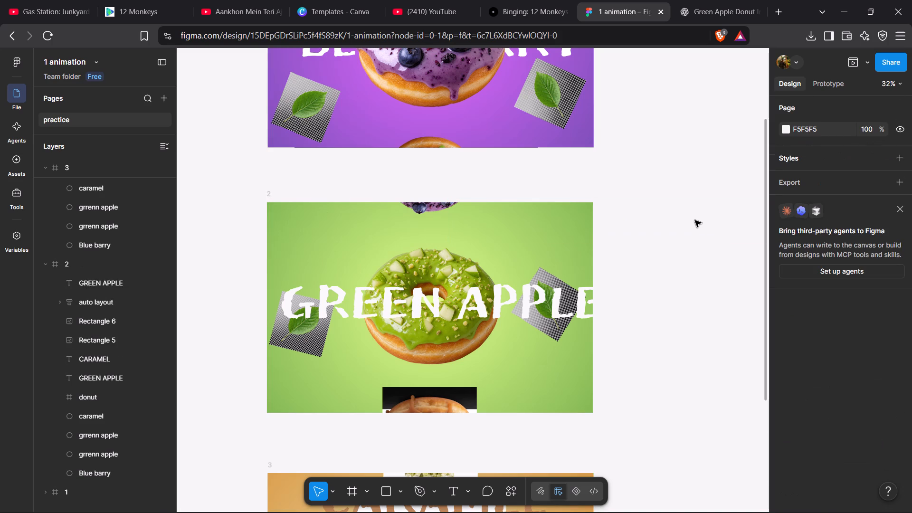
# Reorder frame 2's large GREEN APPLE title layer to sit between CARAMEL and the other GREEN APPLE text, behind the donut.
pyautogui.click(345, 302)
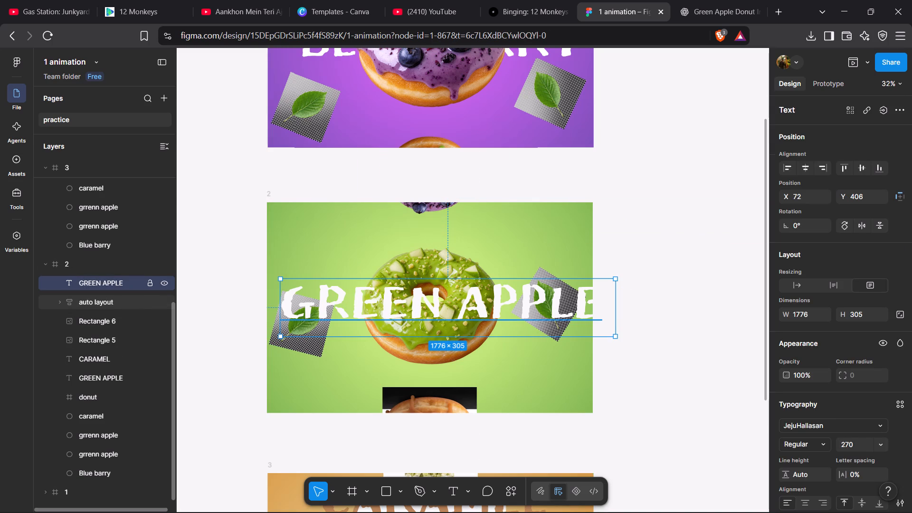
pyautogui.scroll(-3, 61, 284)
pyautogui.moveTo(58, 283); pyautogui.dragTo(64, 343)
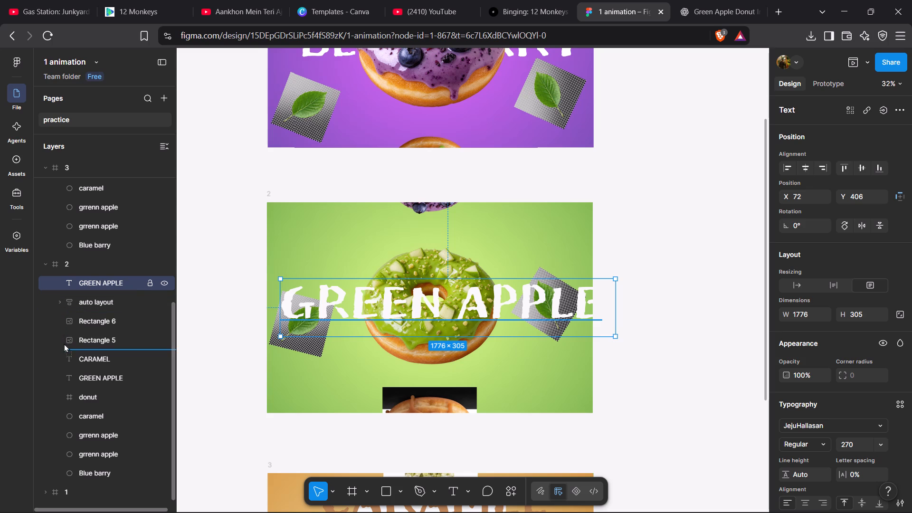
pyautogui.moveTo(64, 343); pyautogui.dragTo(64, 358)
pyautogui.moveTo(64, 358); pyautogui.dragTo(65, 374)
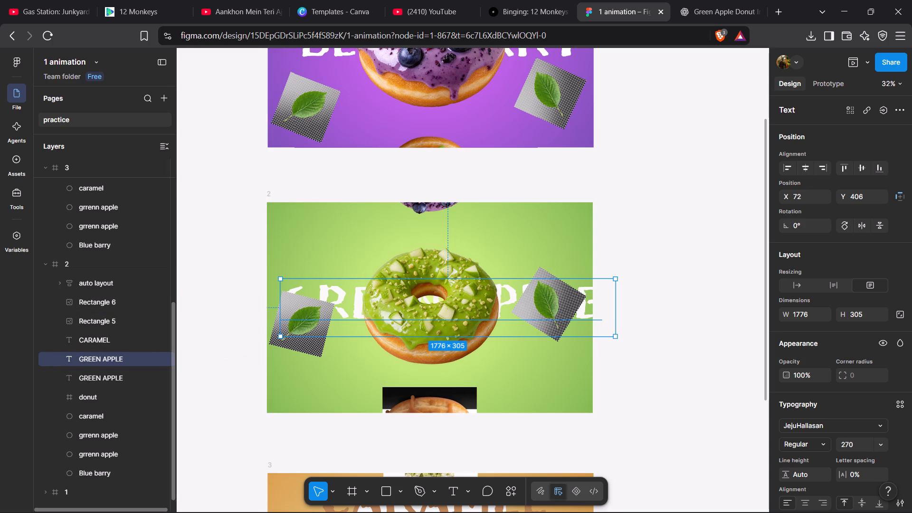
# Delete frame 2's leftover GREEN APPLE text layer directly beneath the title layer.
pyautogui.click(117, 377)
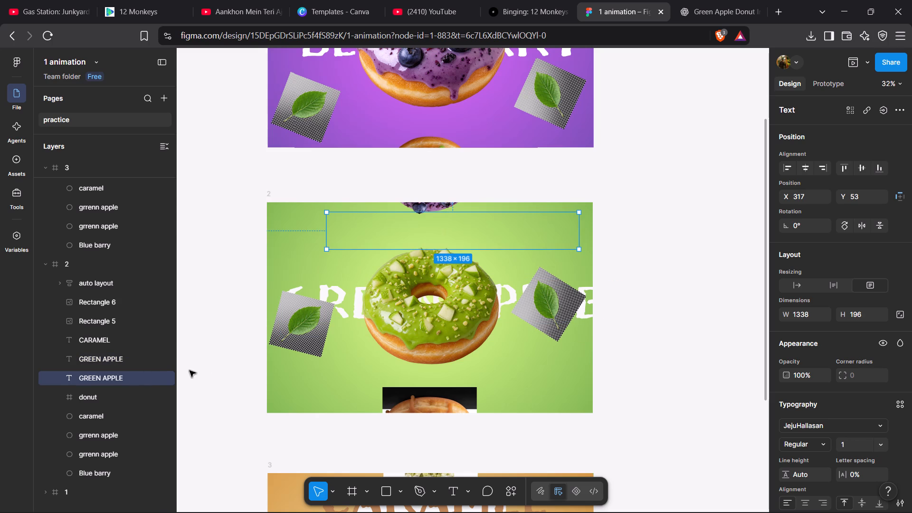
pyautogui.press('Delete')
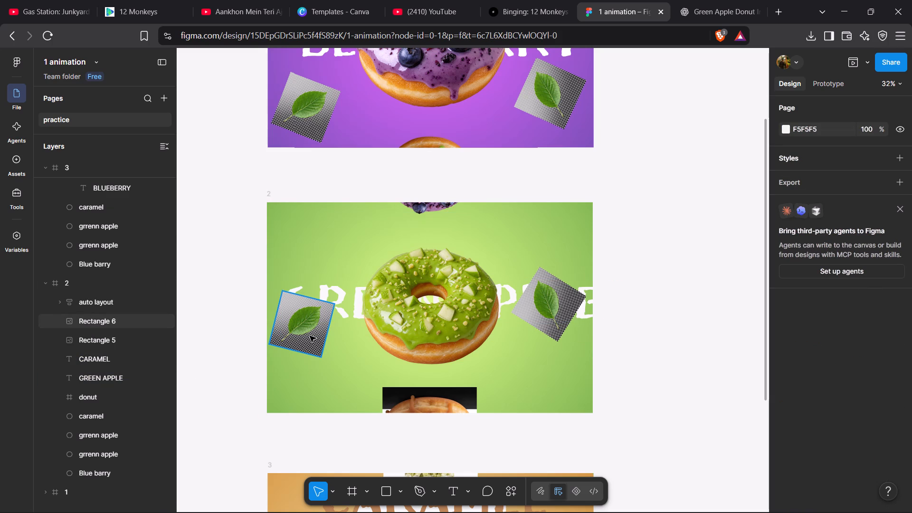
# Delete both leaf images, Rectangle 6 and Rectangle 5, from frame 2.
pyautogui.moveTo(310, 336); pyautogui.dragTo(312, 368)
pyautogui.click(312, 368)
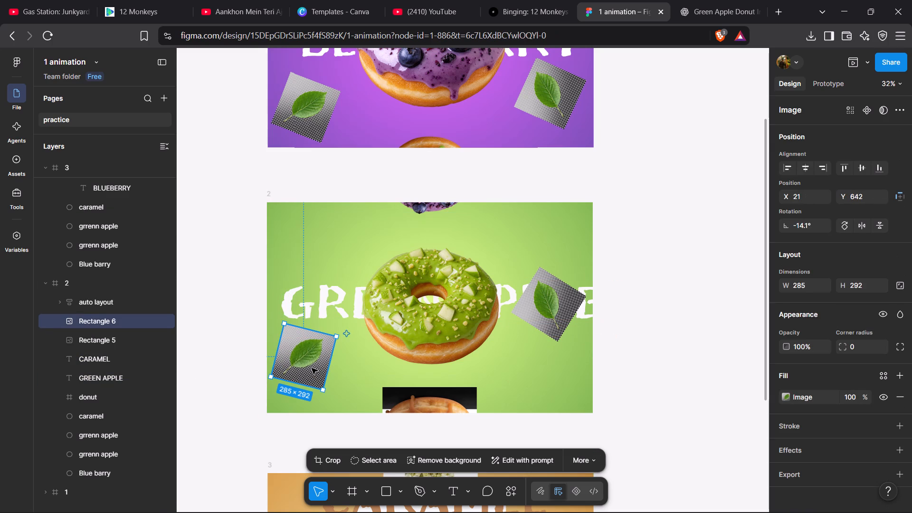
pyautogui.press('Delete')
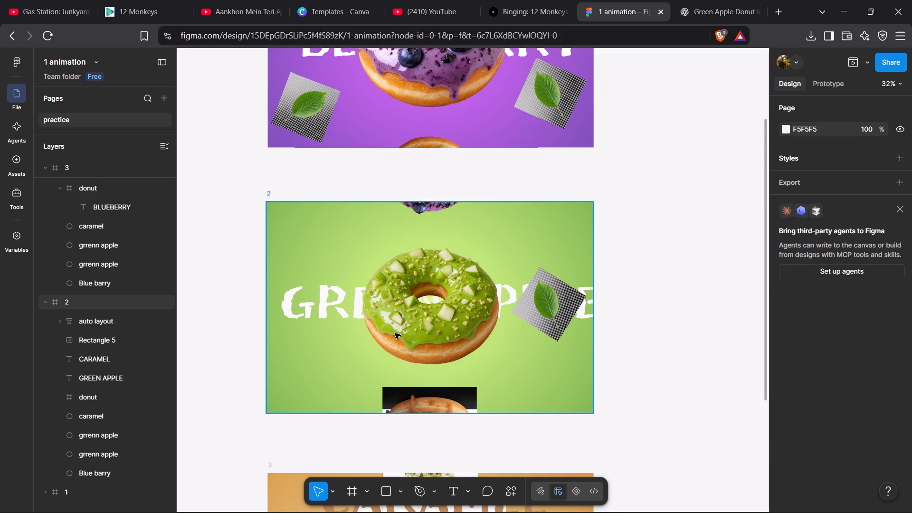
pyautogui.click(525, 321)
pyautogui.press('Delete')
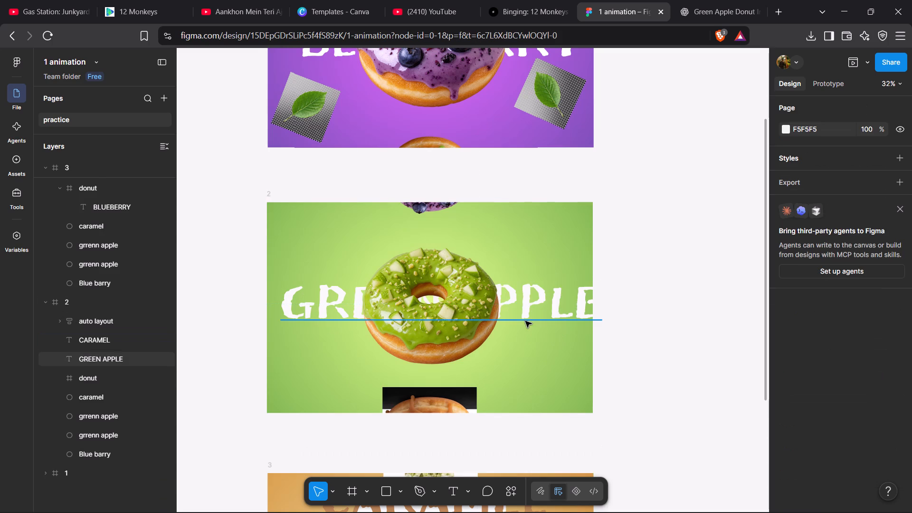
# Reposition frame 2's GREEN APPLE title behind the donut at about X 23, Y 396.
pyautogui.moveTo(339, 309); pyautogui.dragTo(322, 311)
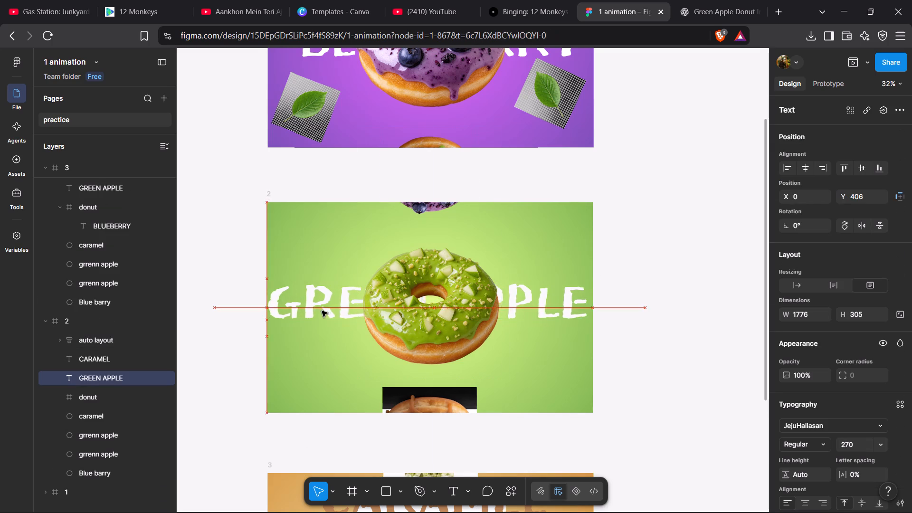
pyautogui.moveTo(322, 311); pyautogui.dragTo(326, 311)
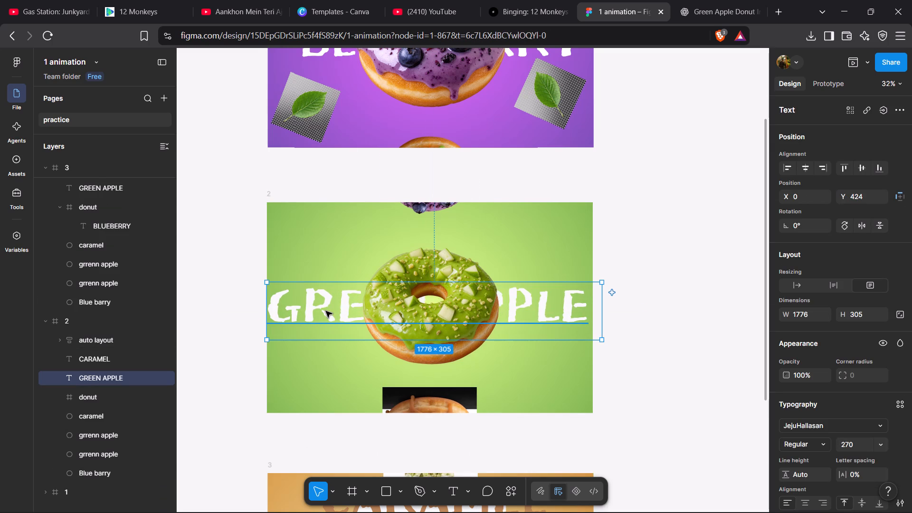
pyautogui.moveTo(326, 311); pyautogui.dragTo(327, 305)
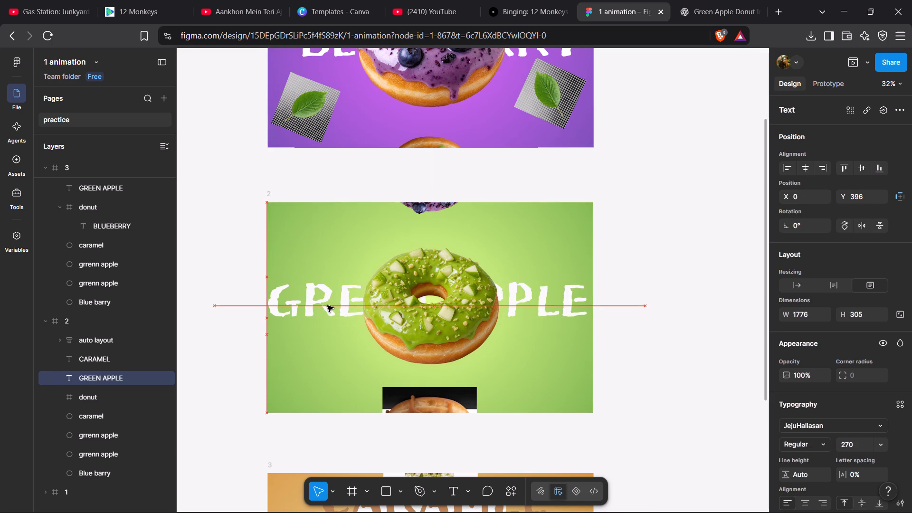
pyautogui.moveTo(327, 305); pyautogui.dragTo(331, 306)
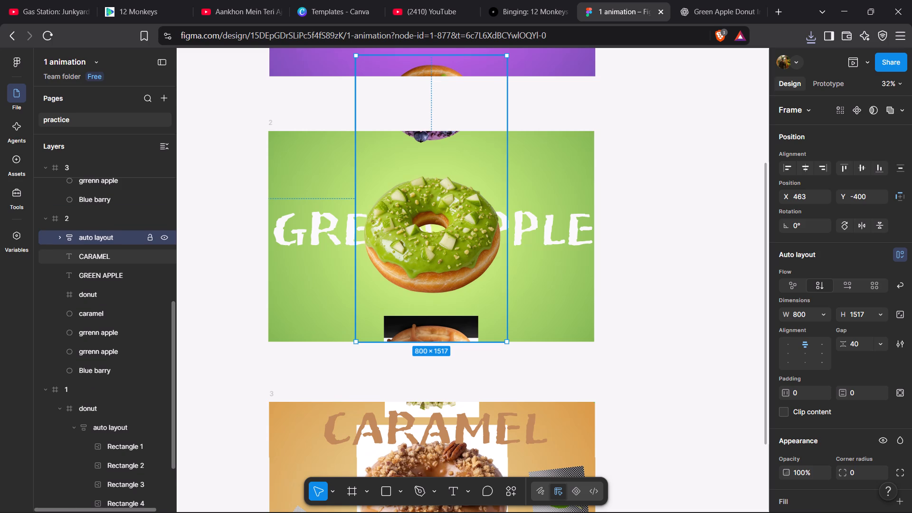
pyautogui.click(59, 236)
pyautogui.click(105, 296)
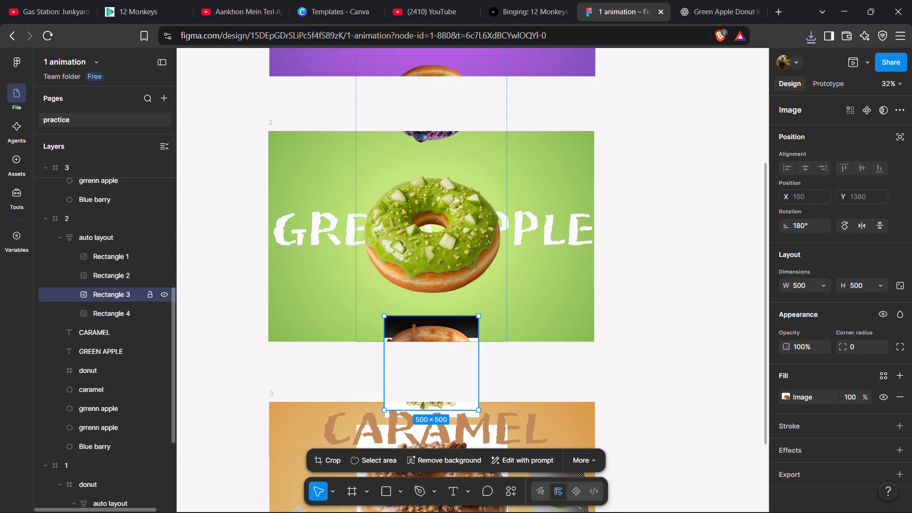
pyautogui.click(810, 395)
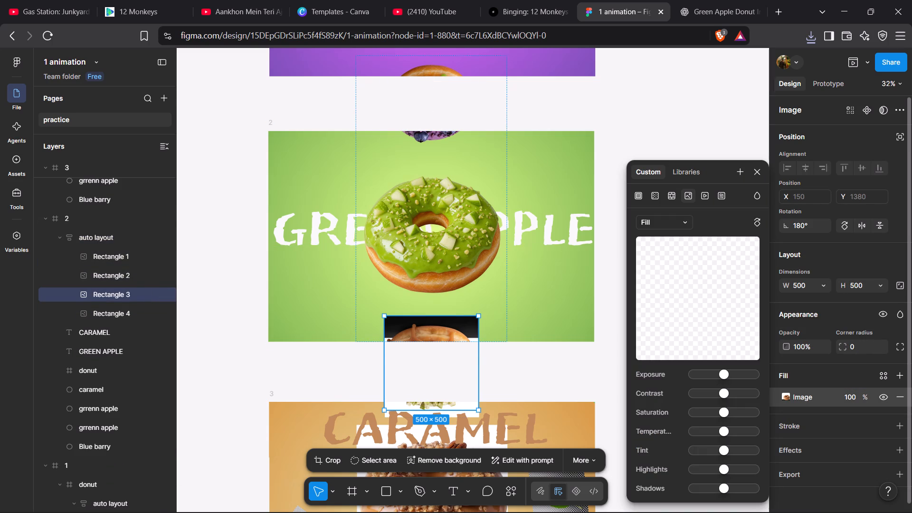
pyautogui.click(691, 285)
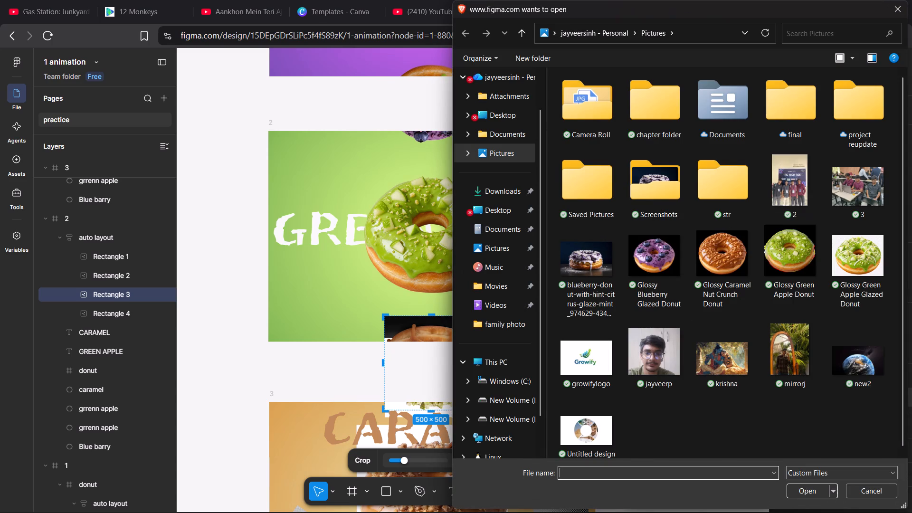
pyautogui.scroll(-1, 703, 315)
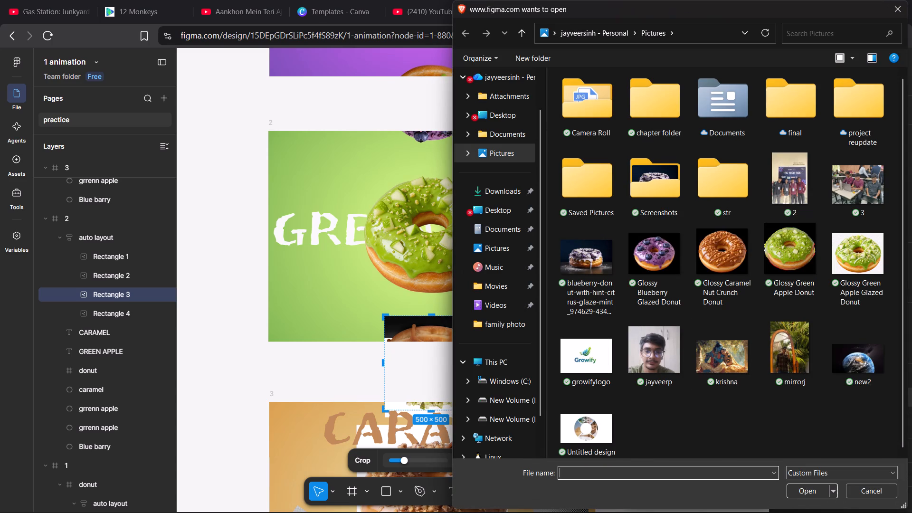
pyautogui.scroll(3, 703, 315)
pyautogui.scroll(-3, 703, 315)
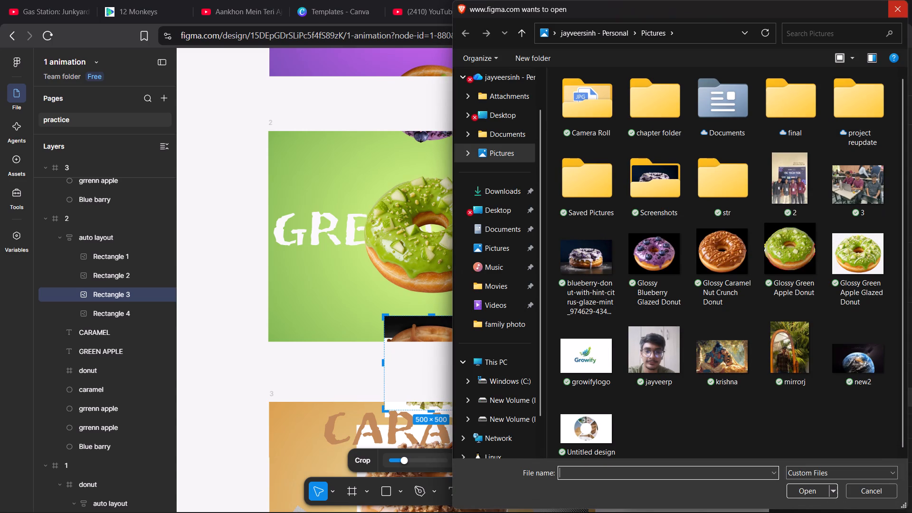
pyautogui.click(739, 258)
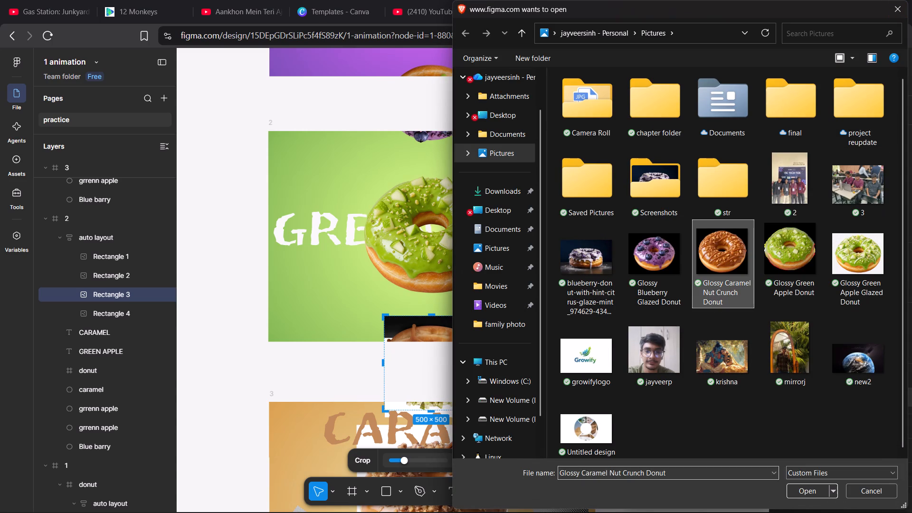
pyautogui.click(801, 490)
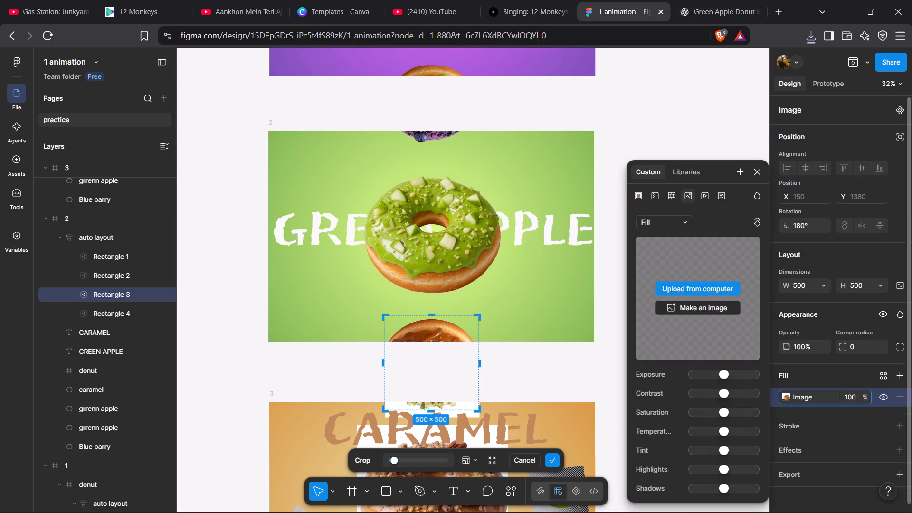
pyautogui.scroll(-1, 618, 428)
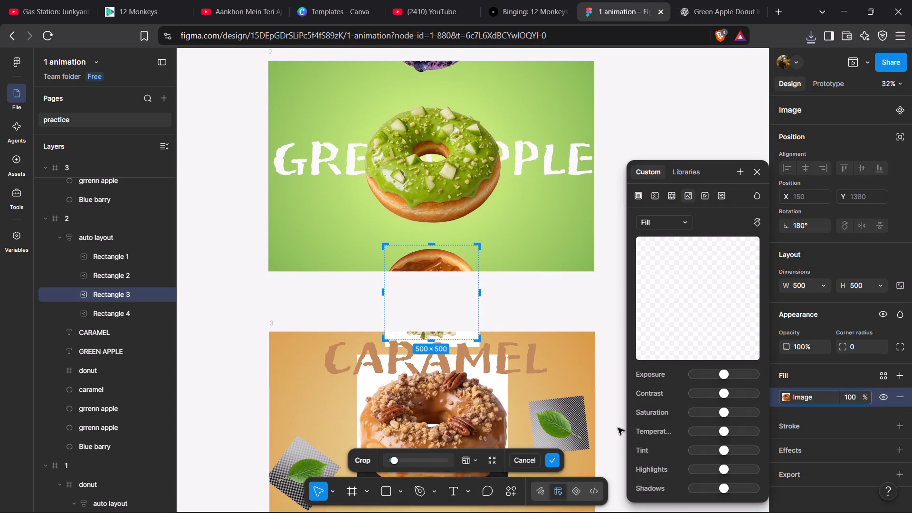
pyautogui.scroll(-1, 618, 428)
pyautogui.click(534, 281)
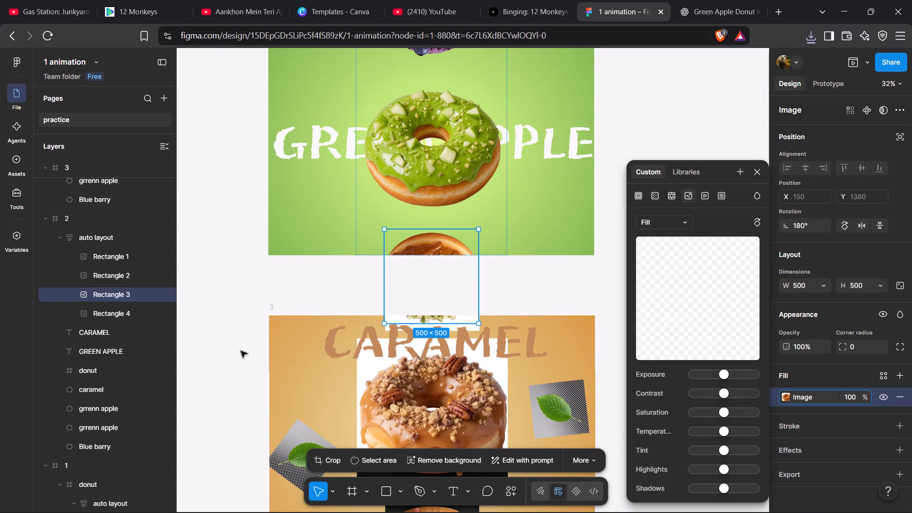
# Replace the Rectangle 2 image in frame 3's auto layout with "Glossy Green Apple Donut" from Pictures.
pyautogui.click(51, 214)
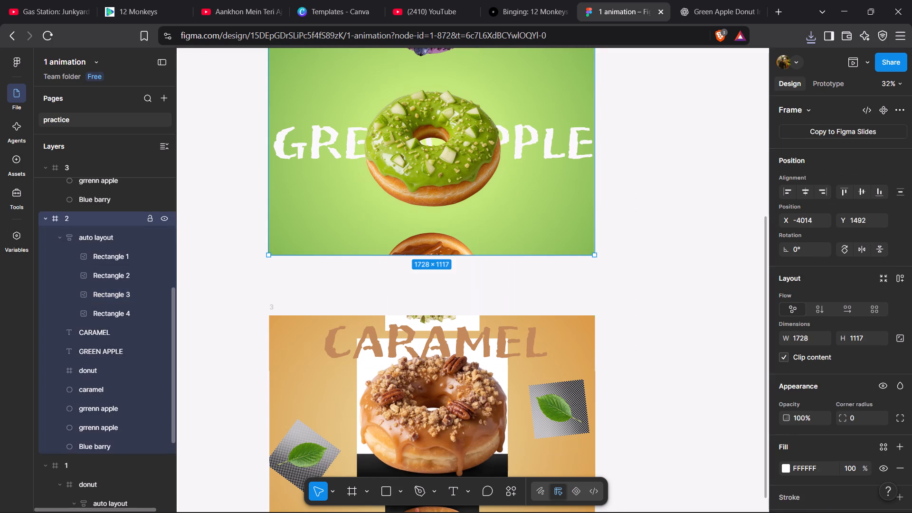
pyautogui.click(43, 220)
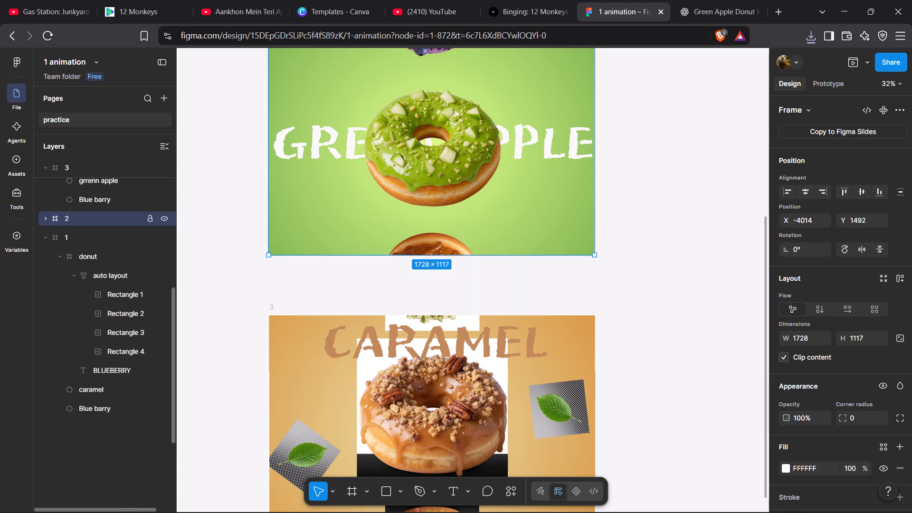
pyautogui.scroll(3, 47, 227)
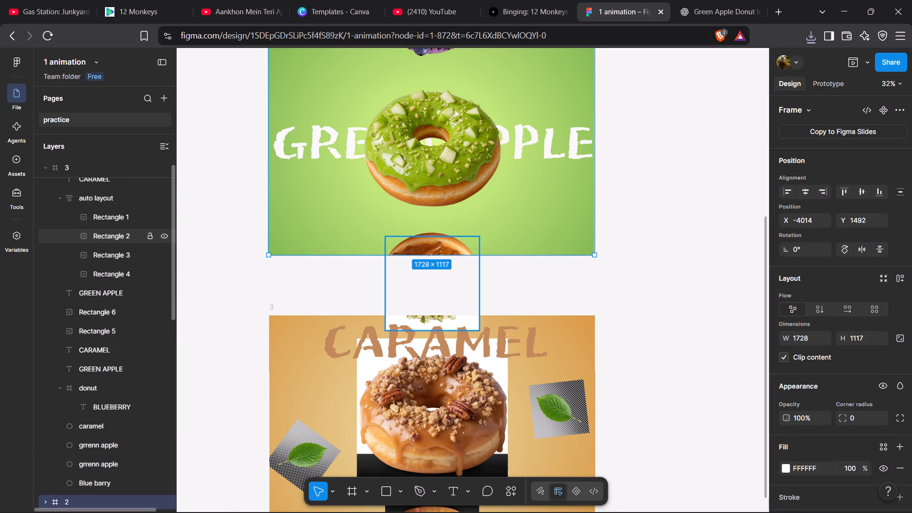
pyautogui.click(101, 229)
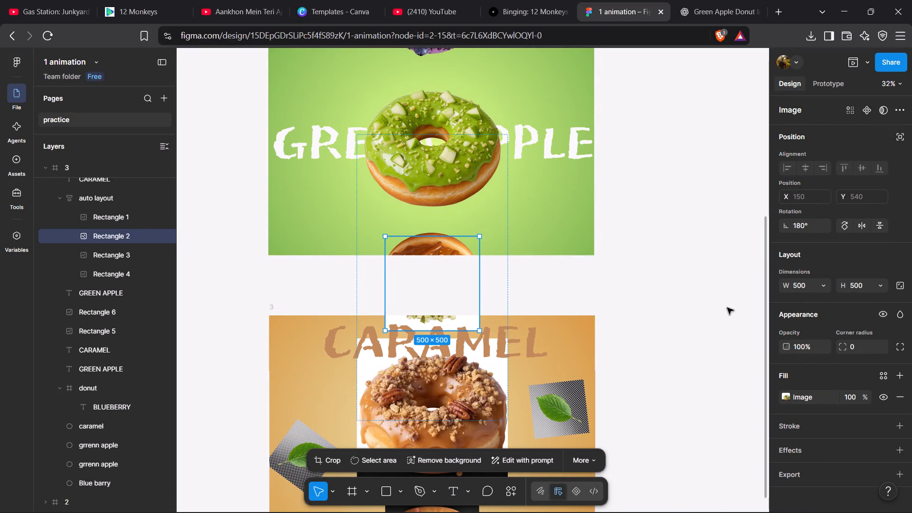
pyautogui.click(797, 398)
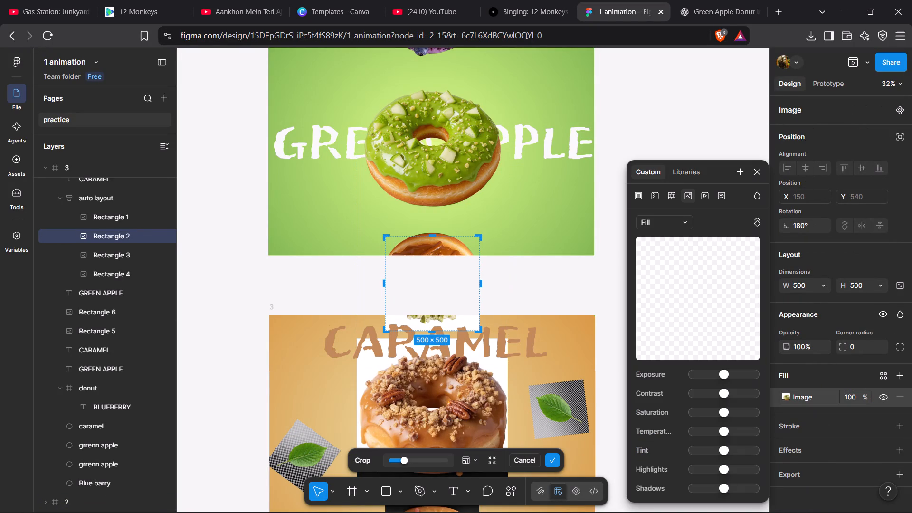
pyautogui.click(694, 286)
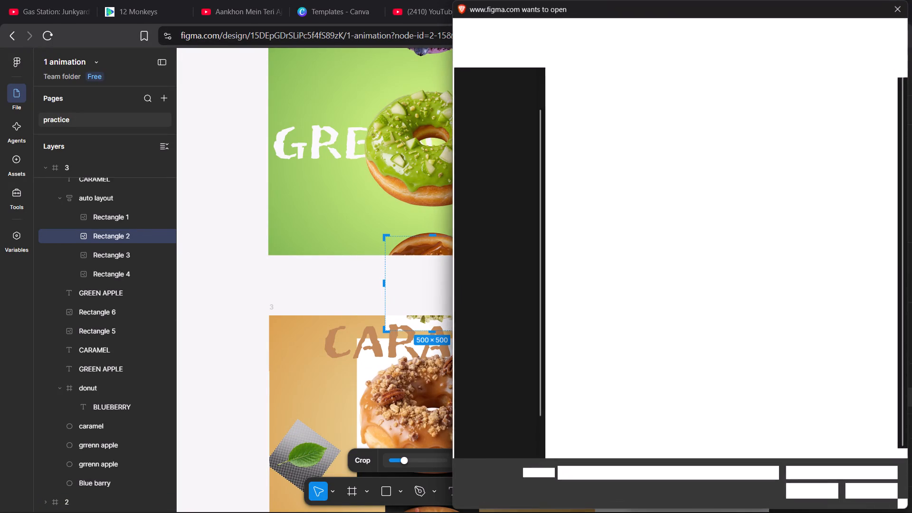
pyautogui.click(777, 277)
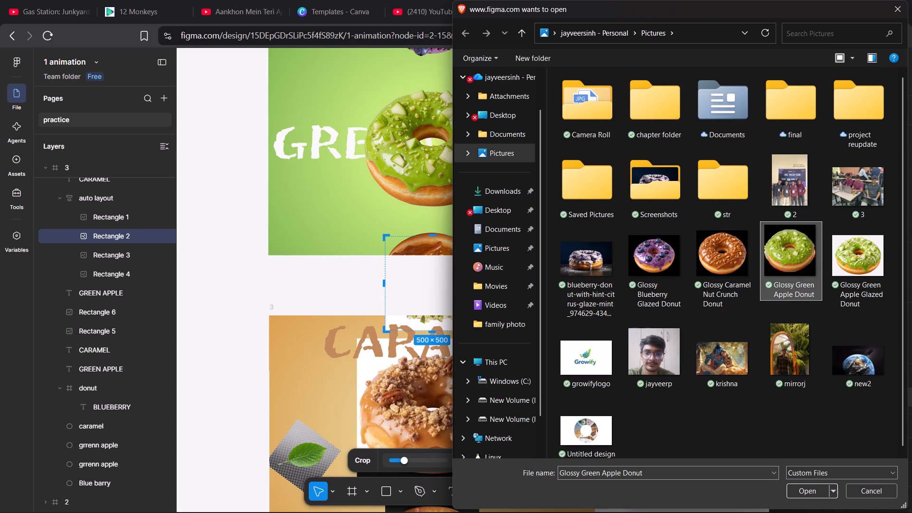
pyautogui.click(805, 495)
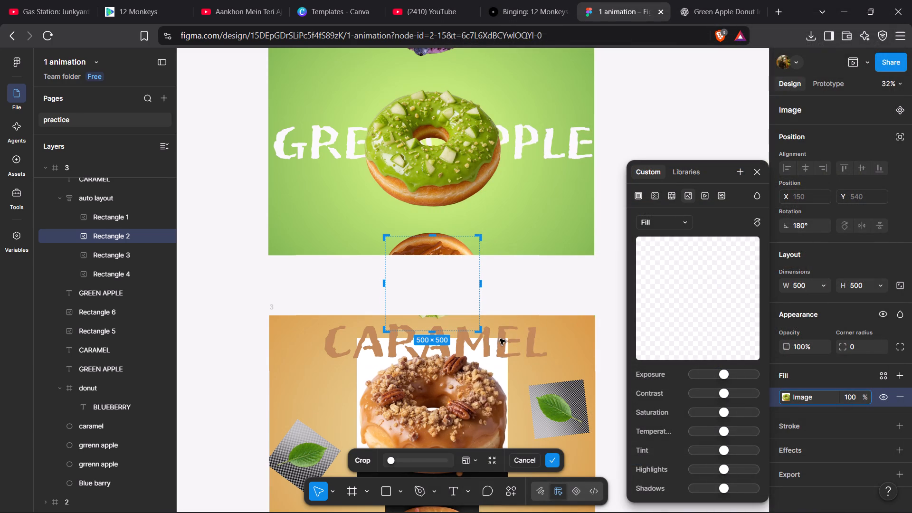
pyautogui.click(449, 383)
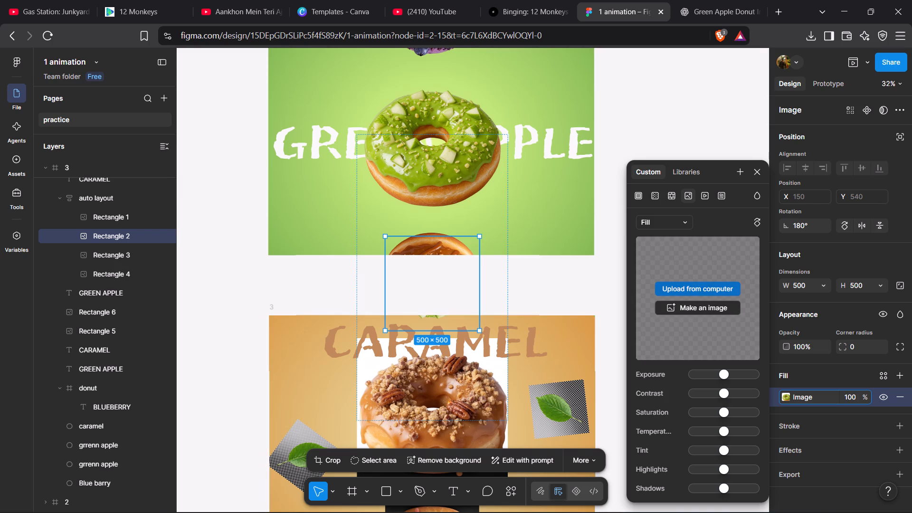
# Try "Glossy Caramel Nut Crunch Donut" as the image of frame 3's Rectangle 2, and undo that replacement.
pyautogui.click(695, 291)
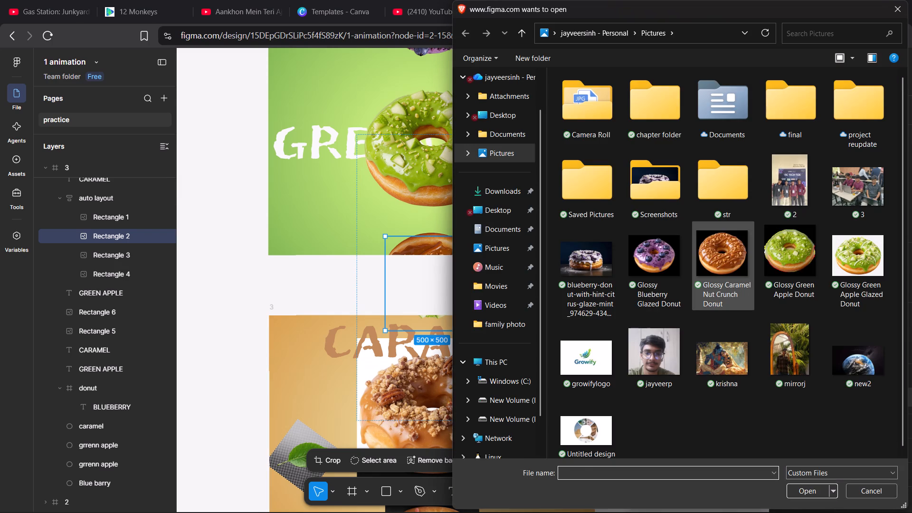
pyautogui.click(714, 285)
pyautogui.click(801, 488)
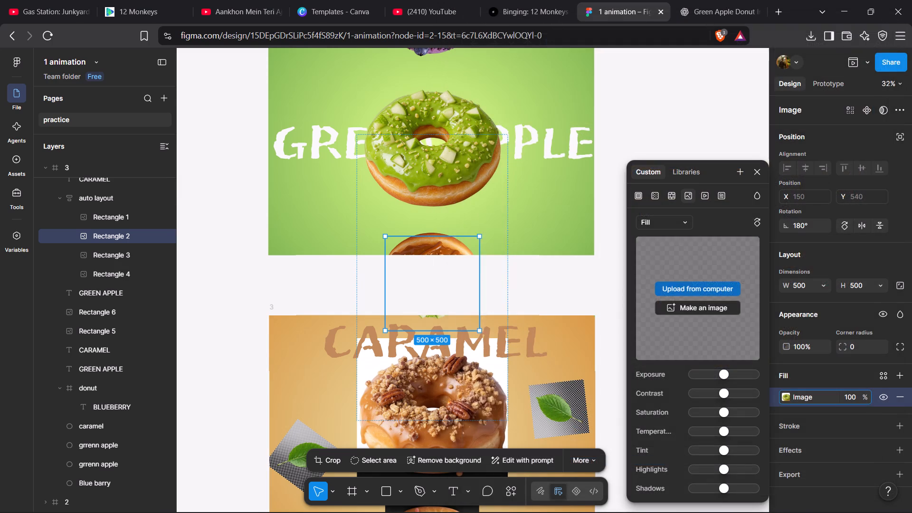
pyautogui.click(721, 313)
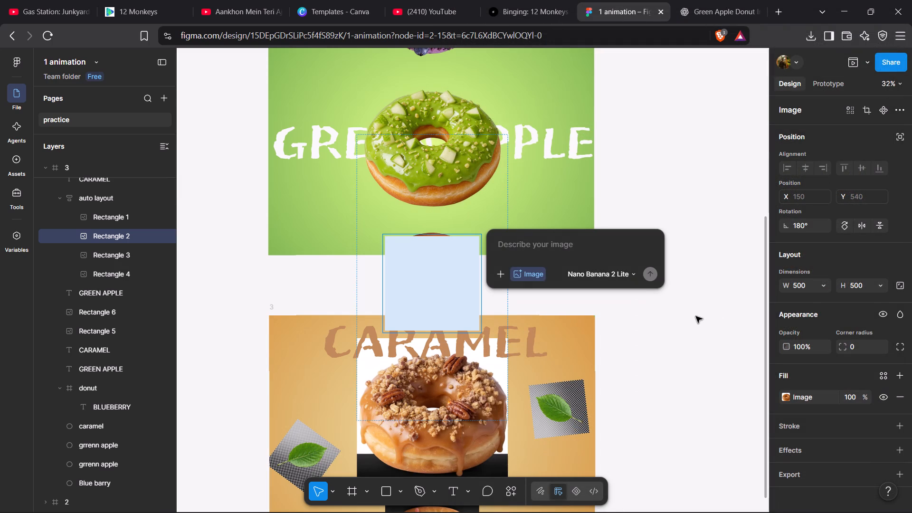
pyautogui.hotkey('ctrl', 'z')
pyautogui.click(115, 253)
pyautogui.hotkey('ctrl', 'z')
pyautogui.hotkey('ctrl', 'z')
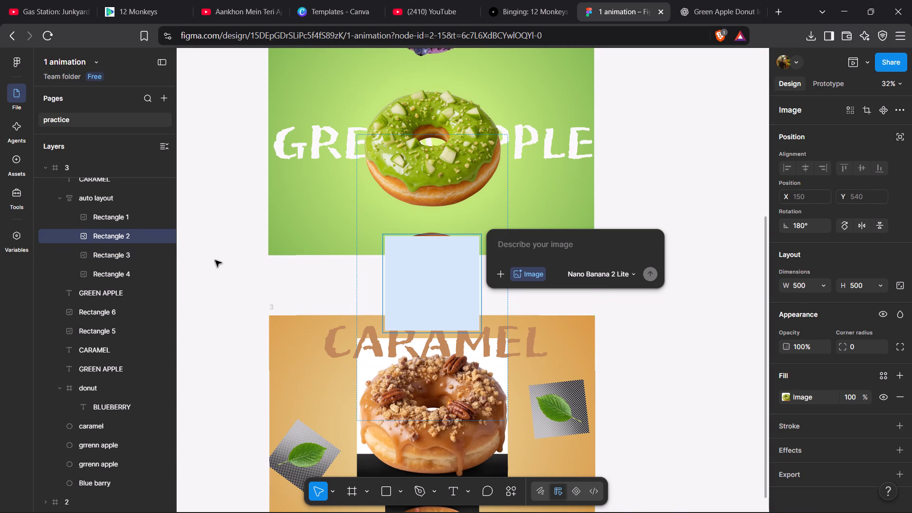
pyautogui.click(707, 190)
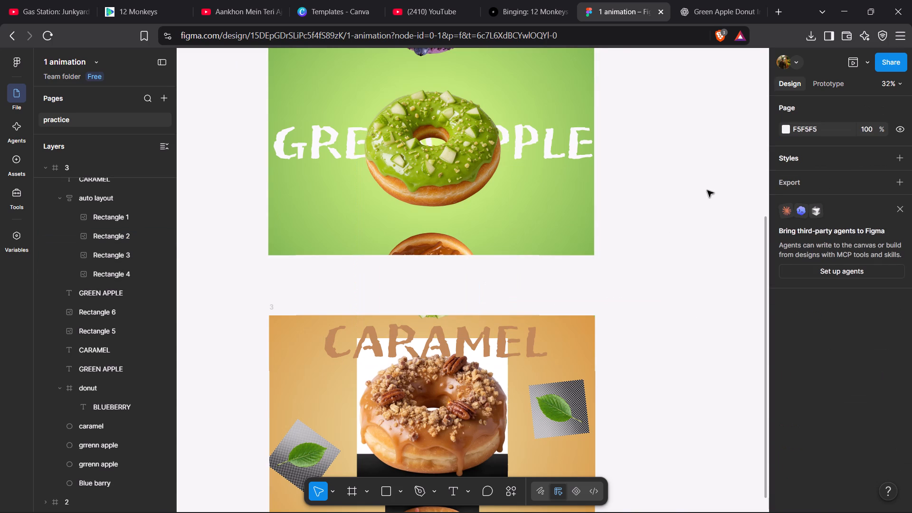
# Replace the large caramel donut image, Rectangle 3 in frame 3's auto layout, with "Glossy Caramel Nut Crunch Donut" from Pictures.
pyautogui.click(456, 404)
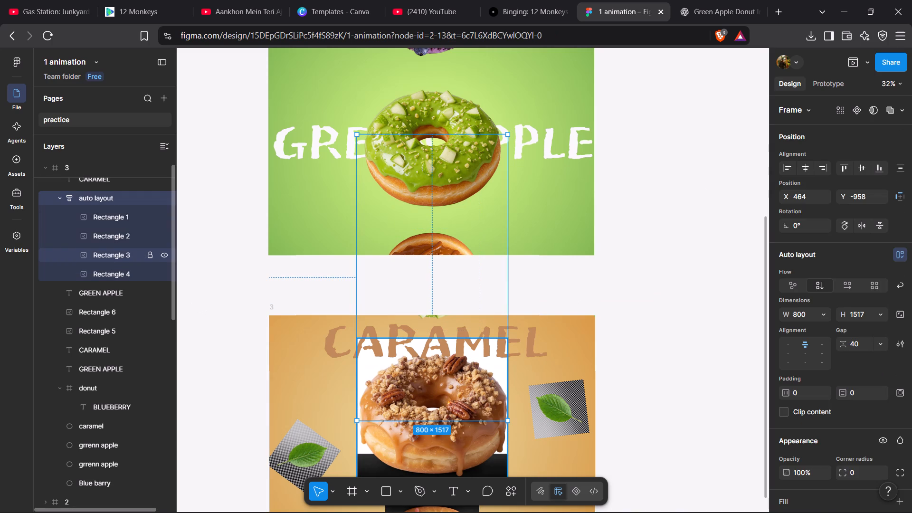
pyautogui.click(124, 255)
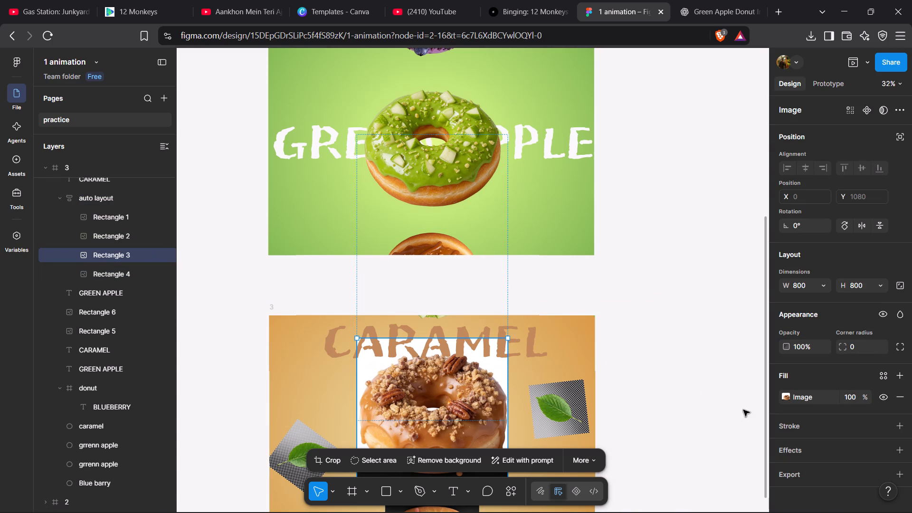
pyautogui.click(801, 402)
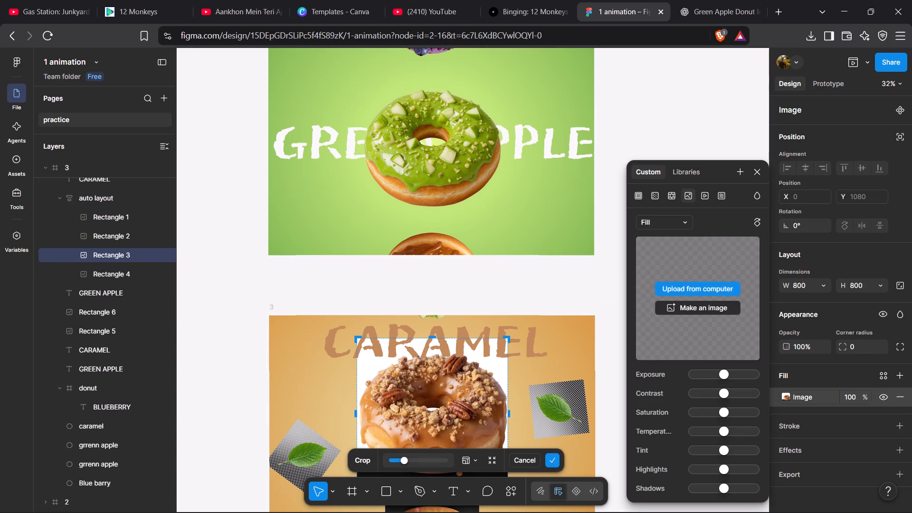
pyautogui.click(693, 285)
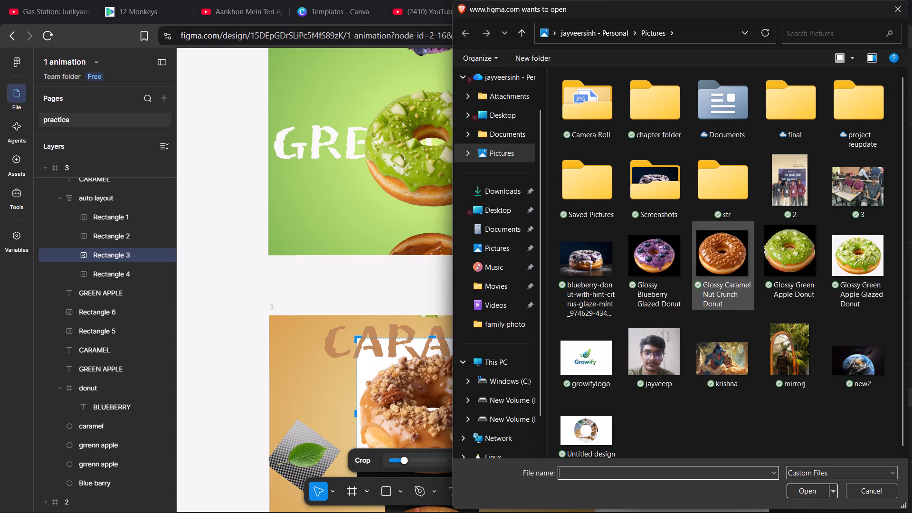
pyautogui.click(718, 279)
pyautogui.click(804, 490)
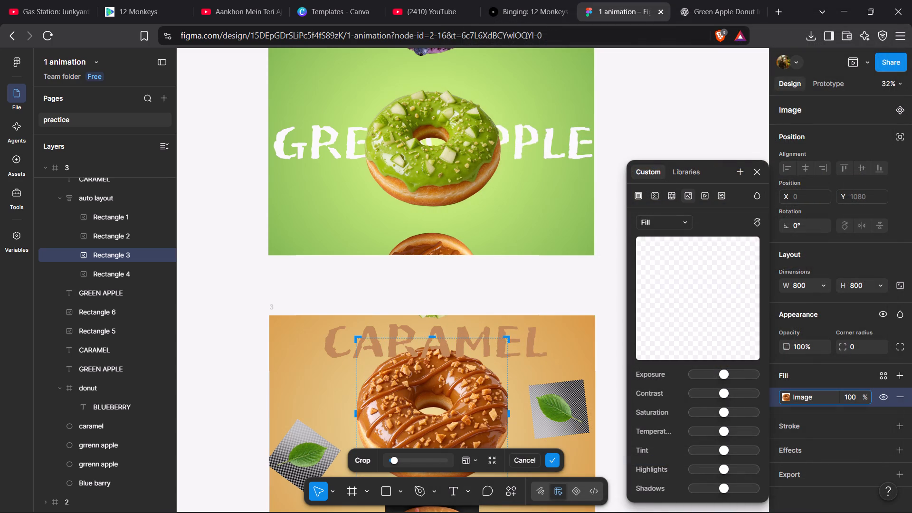
# Delete the two checkered-background leaf images, Rectangle 5 and Rectangle 6, beside the caramel donut in frame 3.
pyautogui.click(703, 128)
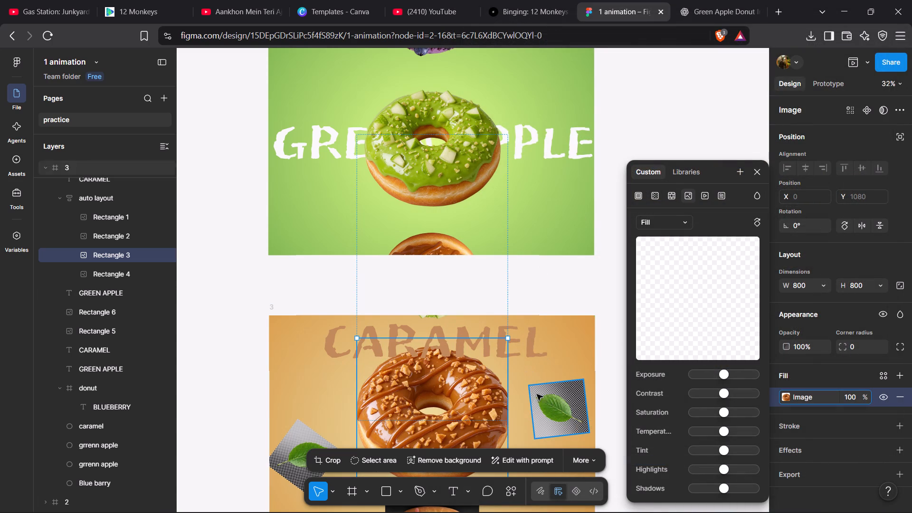
pyautogui.click(555, 411)
pyautogui.press('Delete')
pyautogui.scroll(-1, 555, 411)
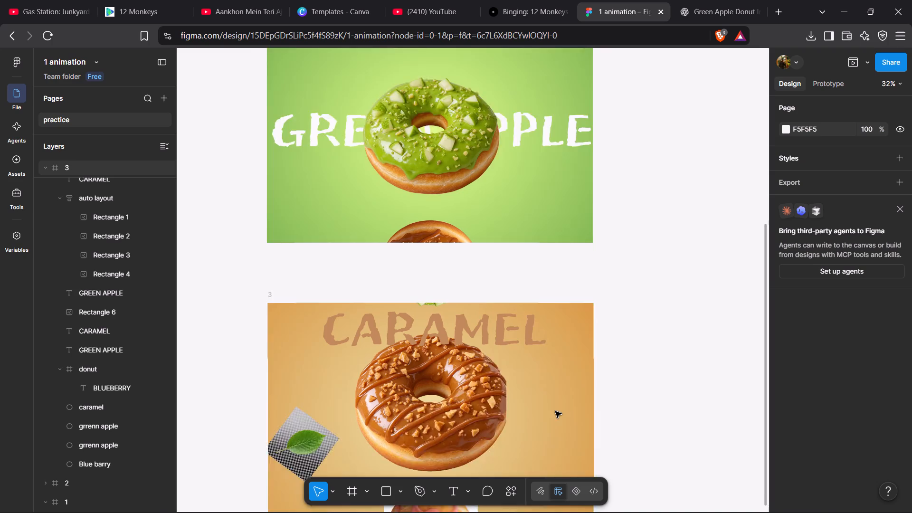
pyautogui.scroll(-1, 555, 411)
pyautogui.click(315, 331)
pyautogui.press('Delete')
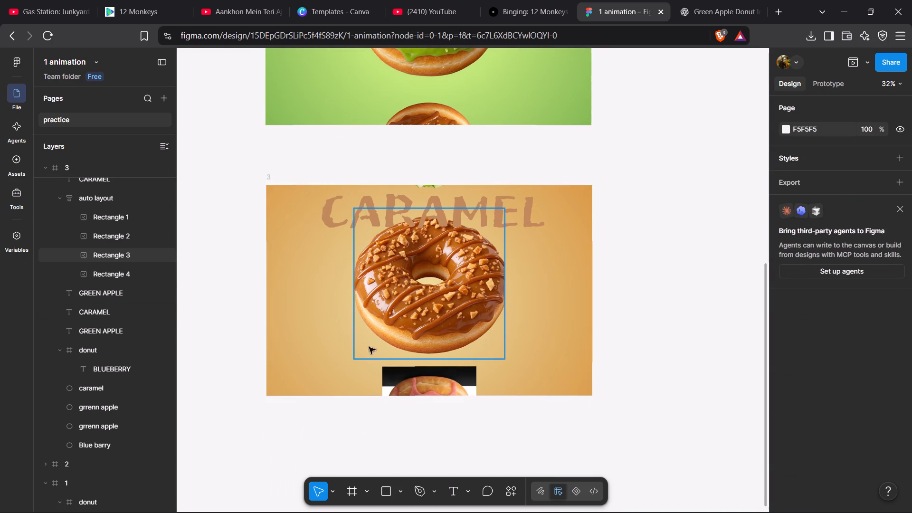
# Move frame 3's donut auto layout down to about Y -875, horizontally centred in the frame.
pyautogui.click(80, 193)
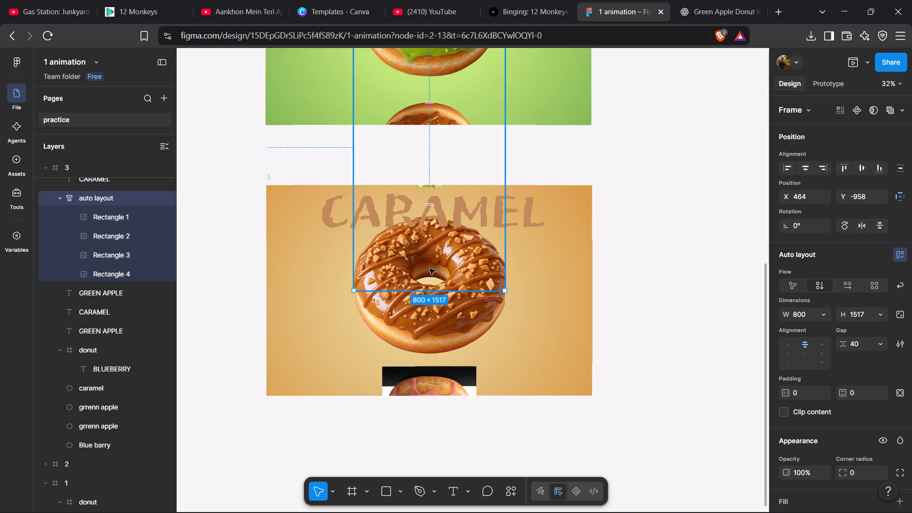
pyautogui.moveTo(429, 266); pyautogui.dragTo(431, 282)
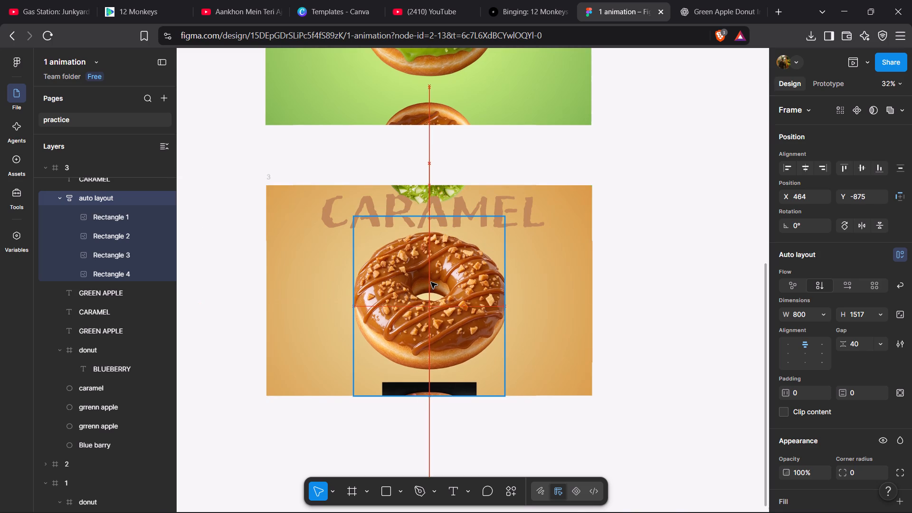
pyautogui.moveTo(431, 282); pyautogui.dragTo(431, 281)
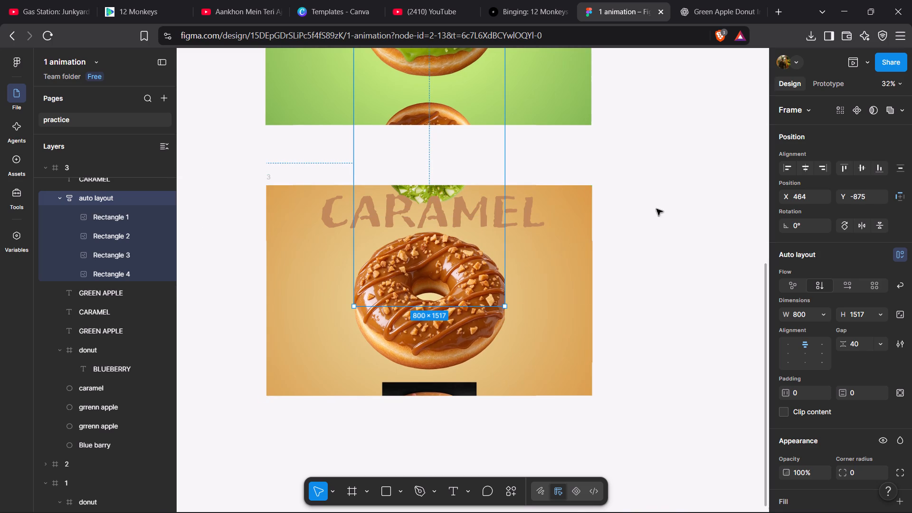
pyautogui.click(696, 203)
# Expand frame 2's layers and move its donut auto layout slightly down to X 464, Y -384.
pyautogui.scroll(4, 597, 205)
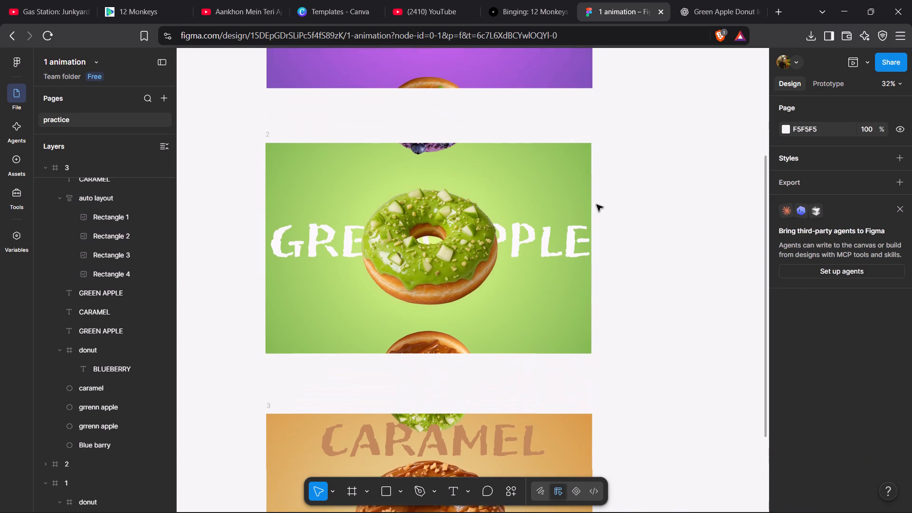
pyautogui.scroll(1, 597, 205)
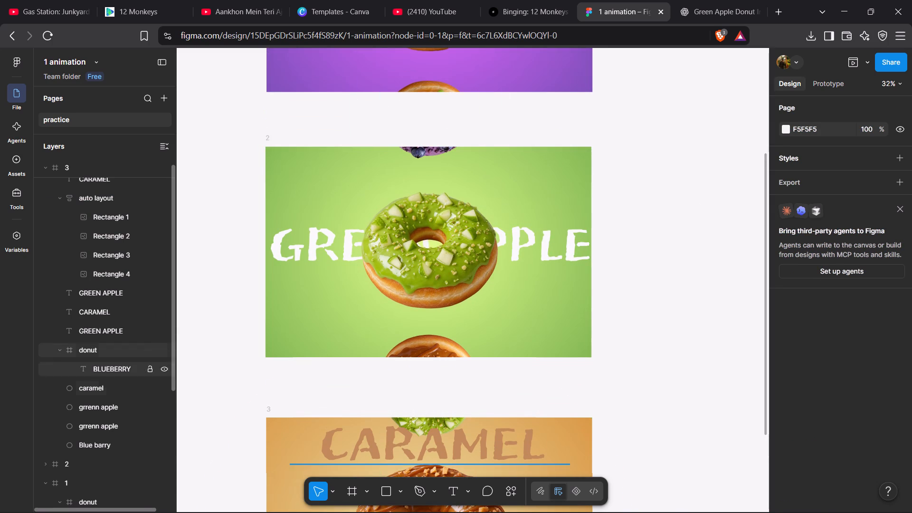
pyautogui.scroll(-1, 76, 389)
pyautogui.click(60, 410)
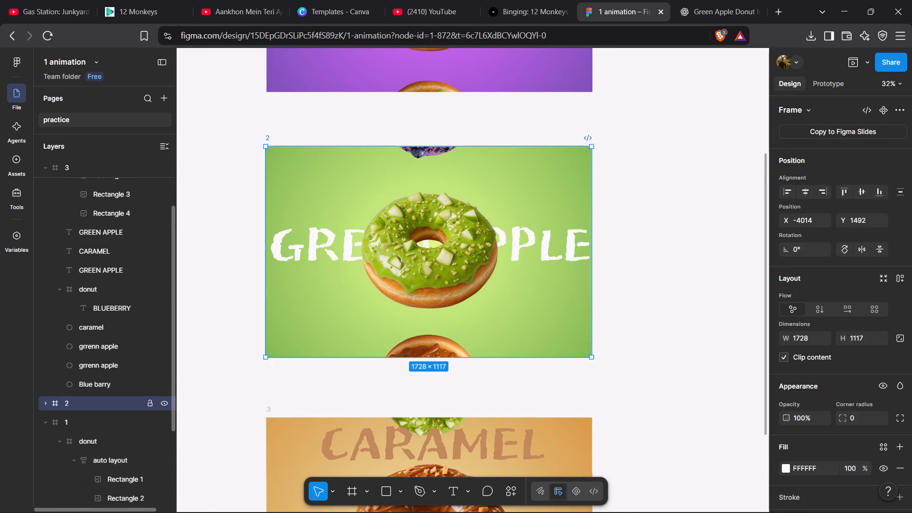
pyautogui.click(60, 410)
pyautogui.click(44, 404)
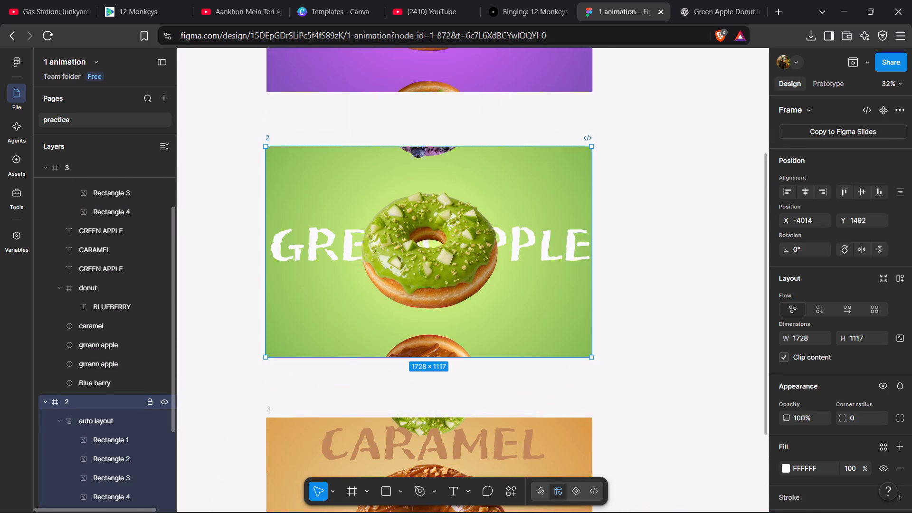
pyautogui.click(85, 425)
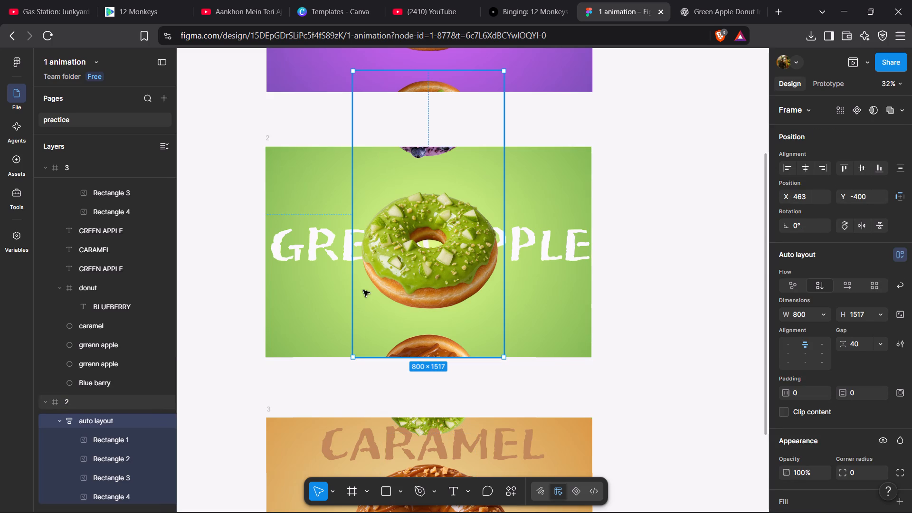
pyautogui.click(446, 153)
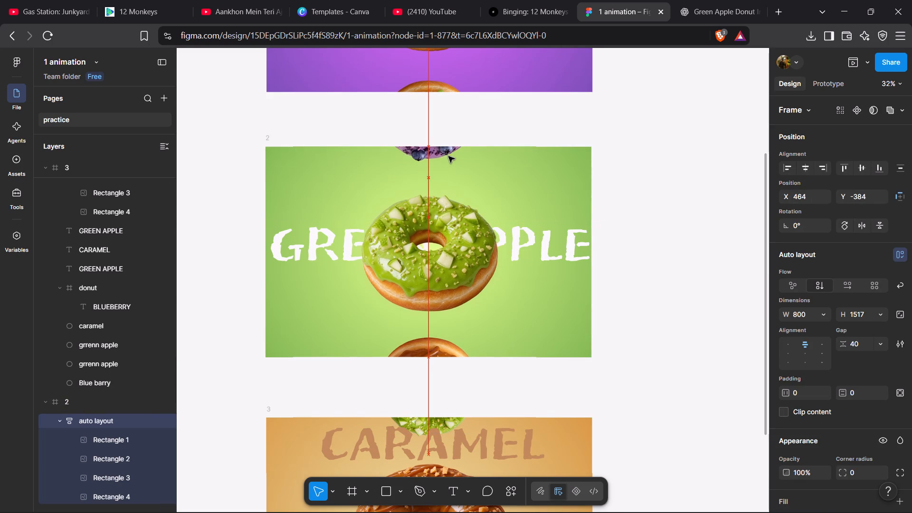
pyautogui.click(448, 156)
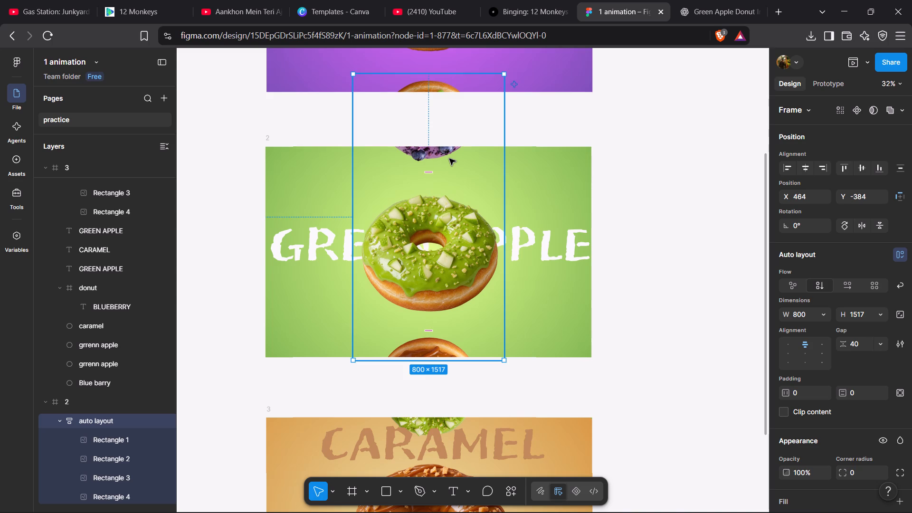
pyautogui.click(449, 159)
pyautogui.click(619, 122)
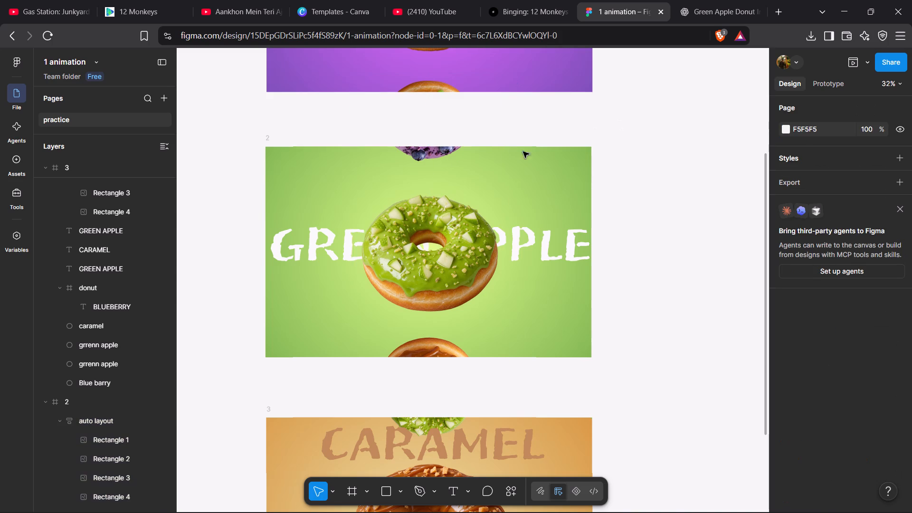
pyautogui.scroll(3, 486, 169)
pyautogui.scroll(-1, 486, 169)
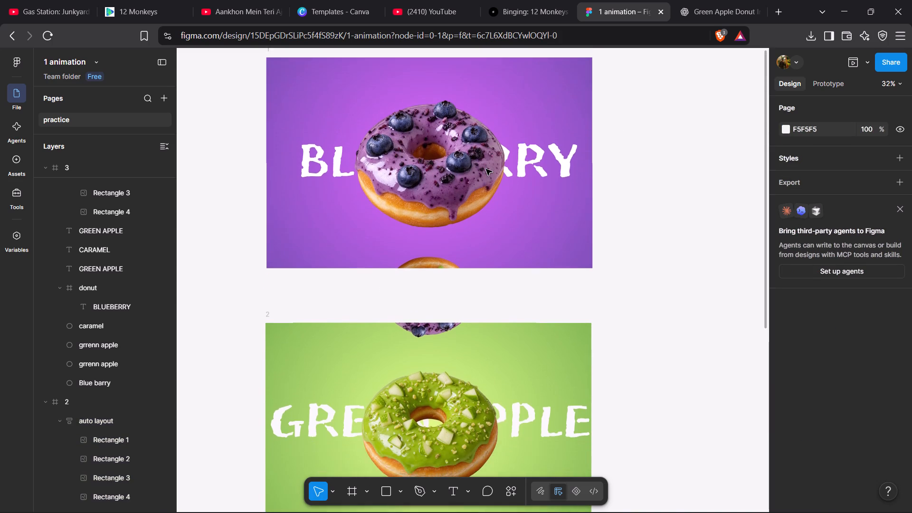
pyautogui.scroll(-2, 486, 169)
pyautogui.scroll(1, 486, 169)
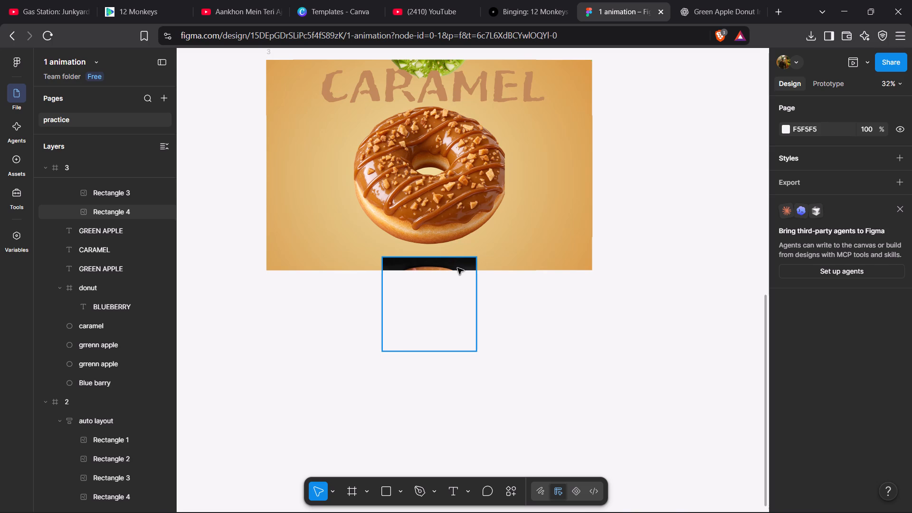
# Collapse the layer trees of frames 2 and 1, leaving frame 3's layers expanded.
pyautogui.scroll(1, 136, 255)
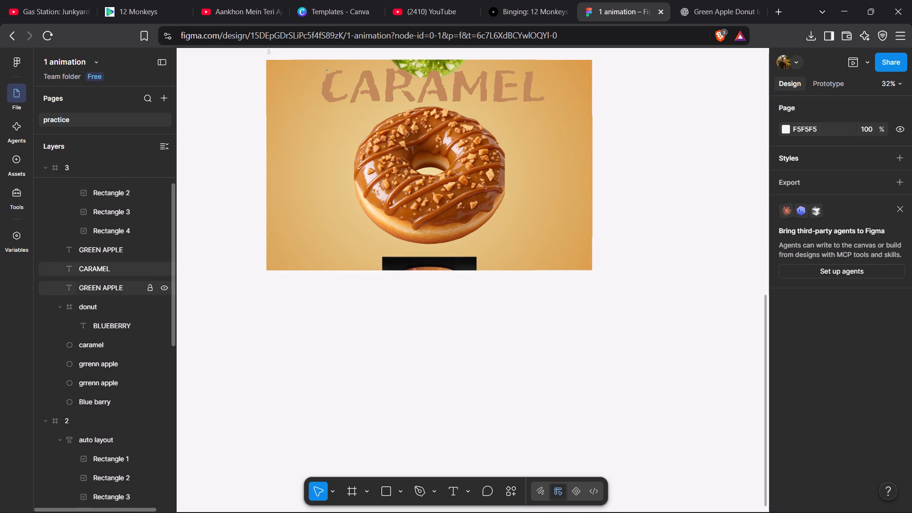
pyautogui.click(54, 375)
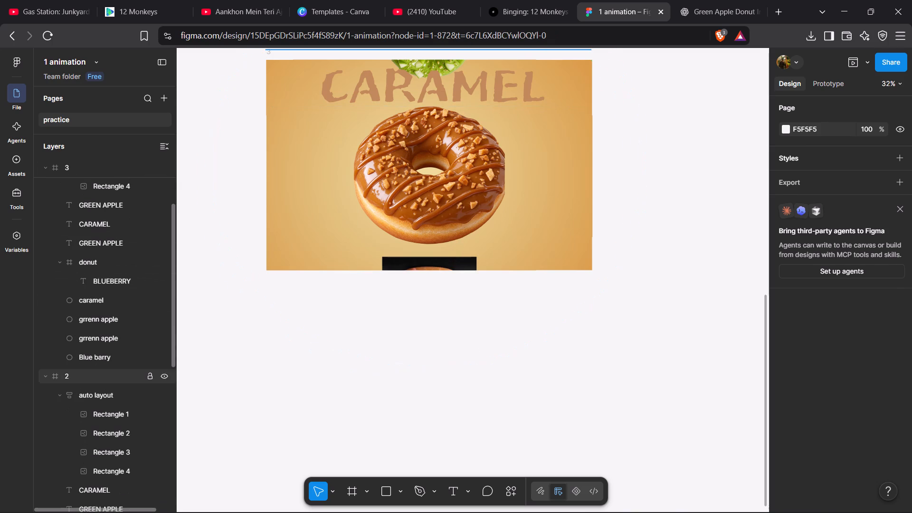
pyautogui.scroll(1, 54, 375)
pyautogui.click(48, 431)
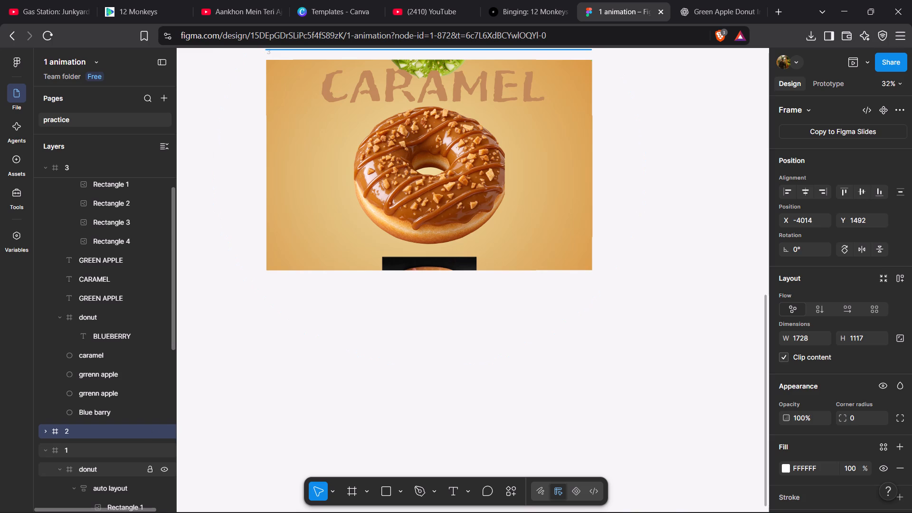
pyautogui.click(47, 451)
pyautogui.scroll(1, 47, 451)
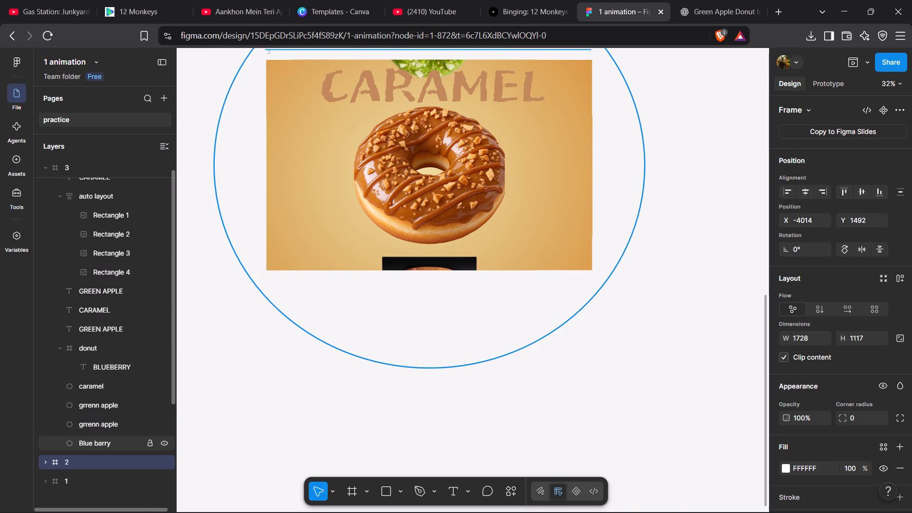
pyautogui.scroll(1, 47, 451)
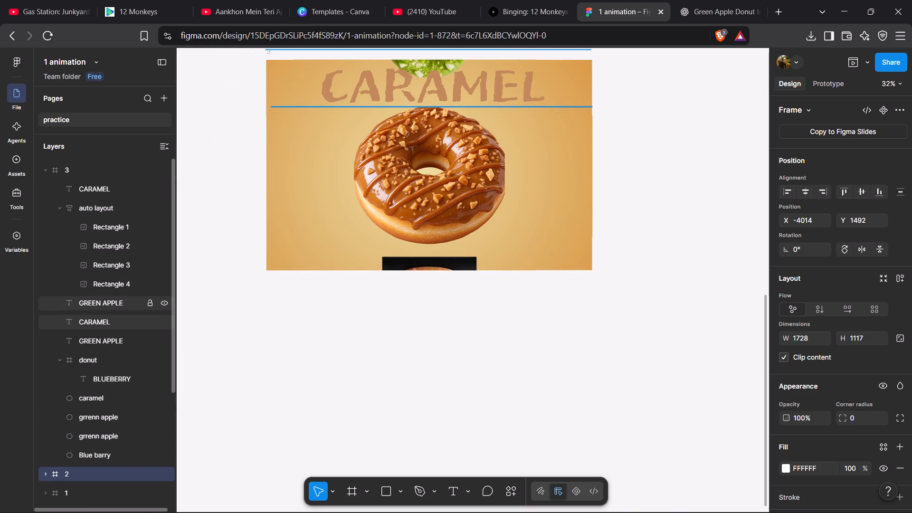
pyautogui.scroll(1, 133, 281)
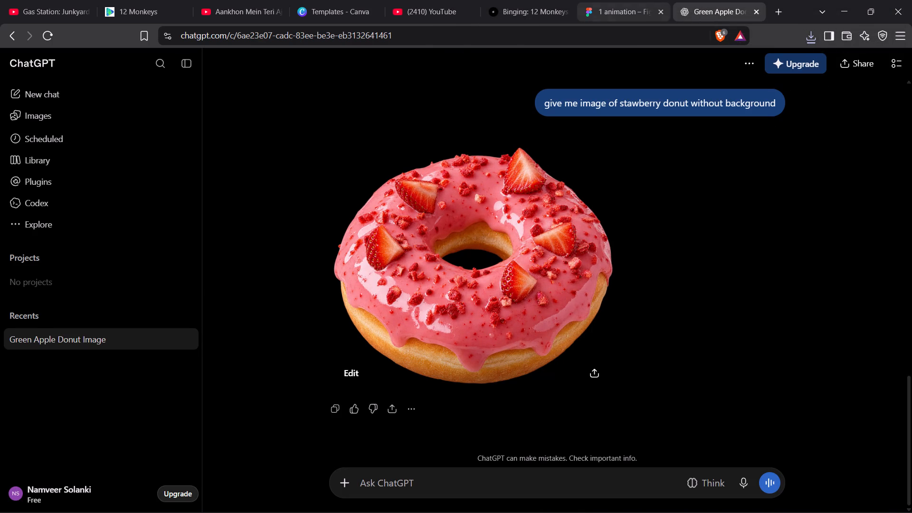
# Return to Figma and replace Rectangle 4's image fill in frame 3 with the "Strawberry Glazed Donut Delight" picture.
pyautogui.click(612, 9)
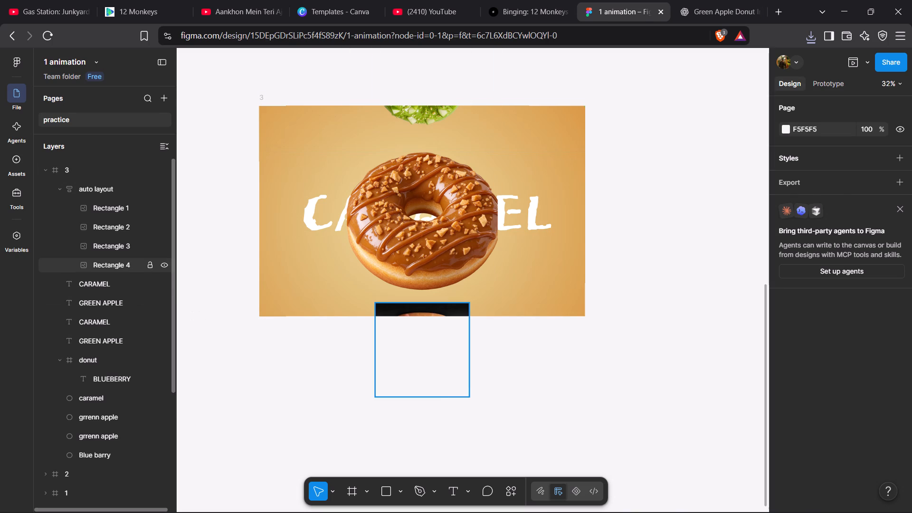
pyautogui.click(121, 264)
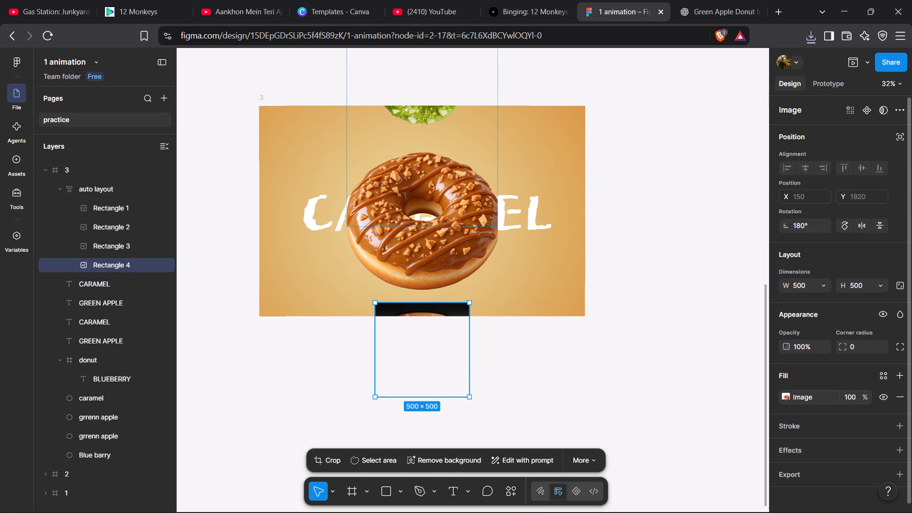
pyautogui.click(786, 393)
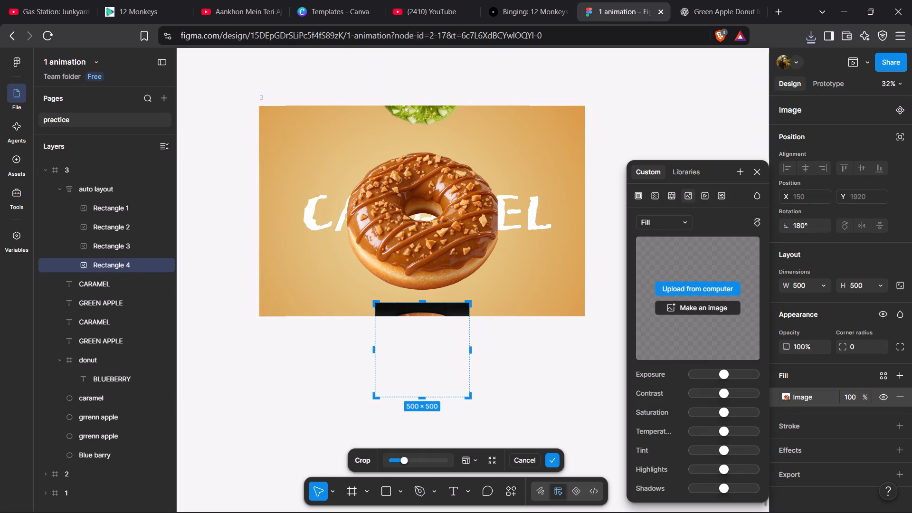
pyautogui.click(689, 289)
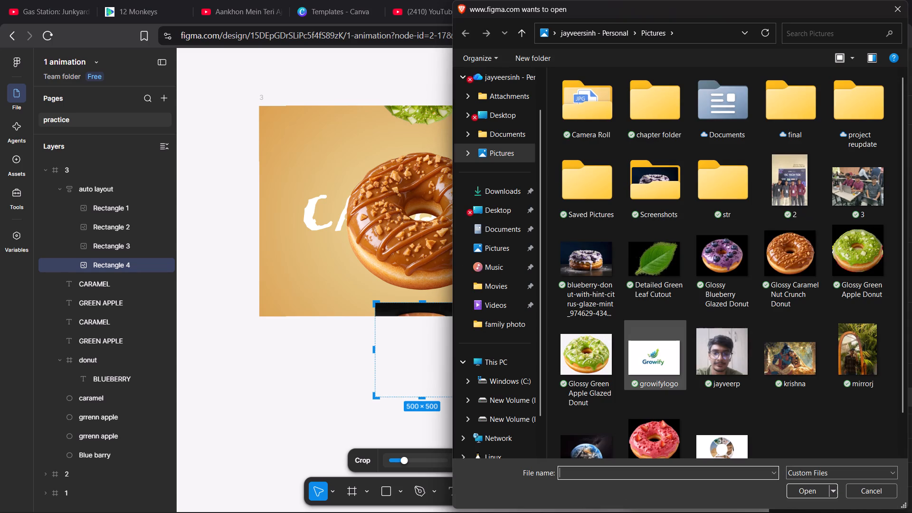
pyautogui.click(654, 433)
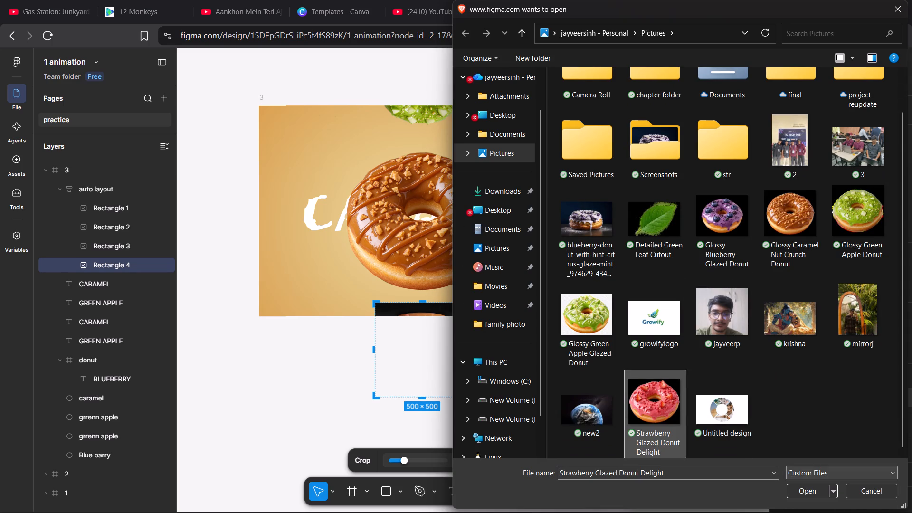
pyautogui.click(813, 494)
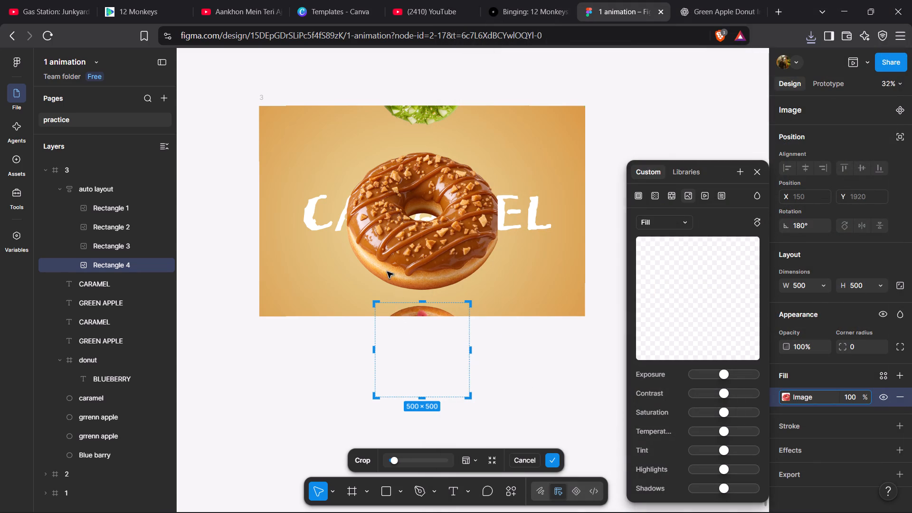
# Draw a placeholder square of about 267 × 267 in frame 1, below the end of the BLUEBERRY title.
pyautogui.click(82, 183)
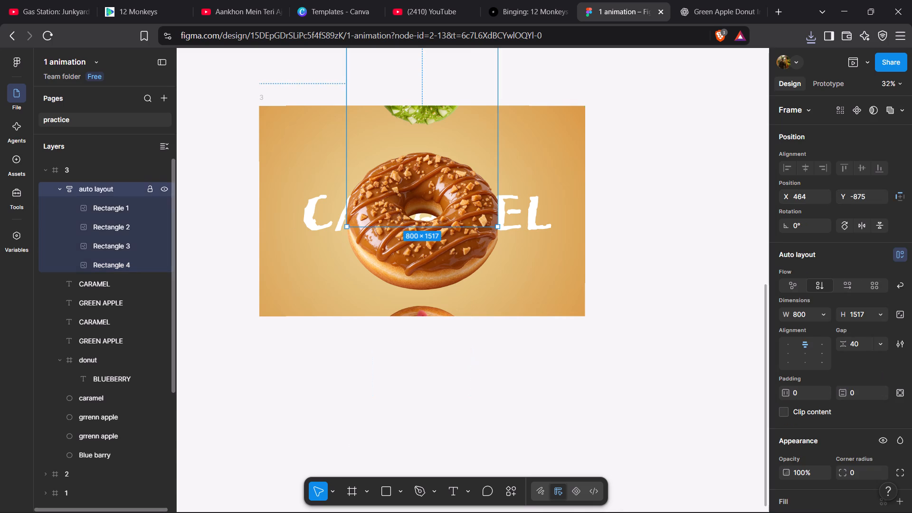
pyautogui.click(394, 188)
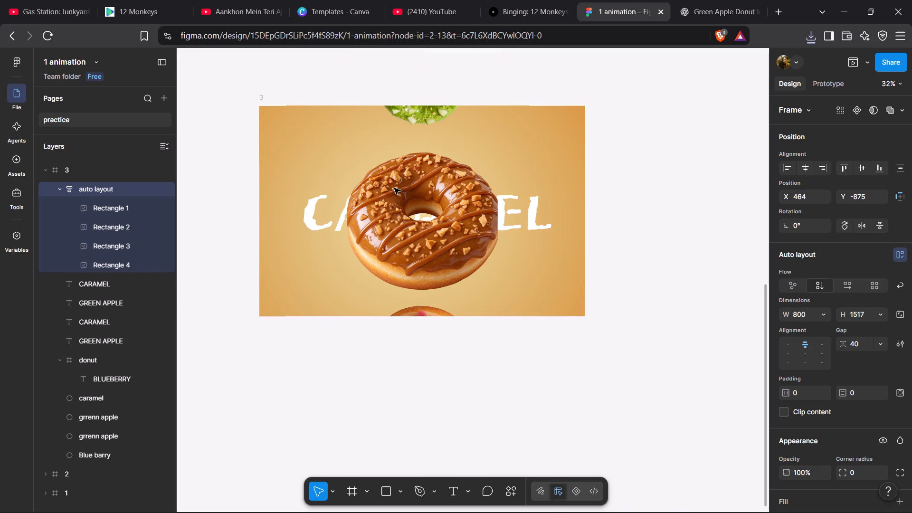
pyautogui.click(626, 177)
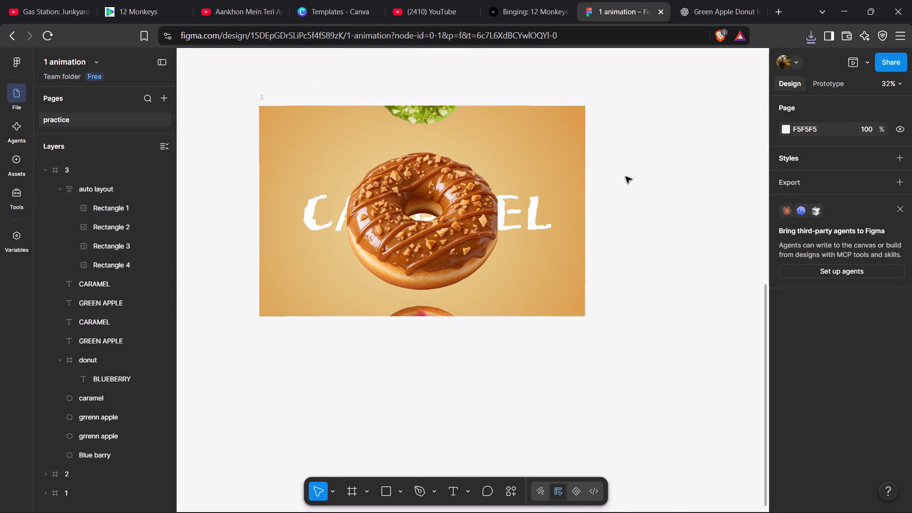
pyautogui.scroll(2, 687, 206)
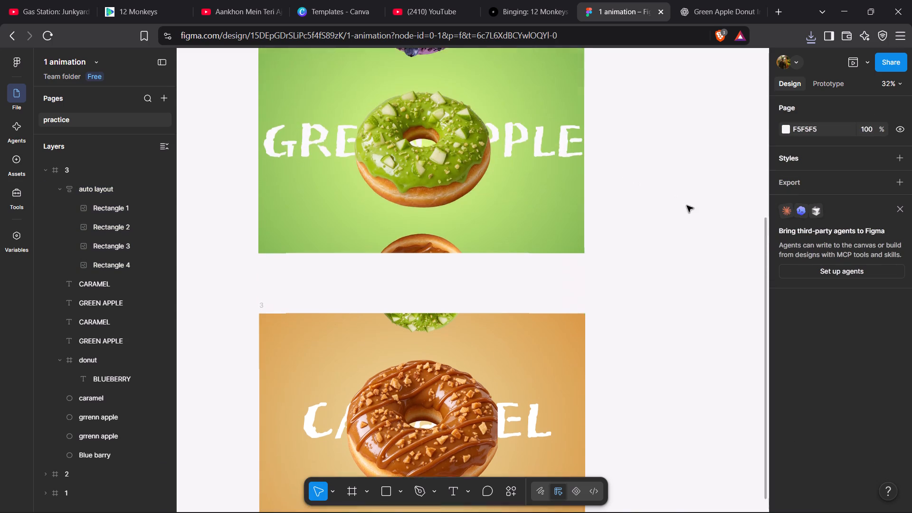
pyautogui.scroll(3, 687, 206)
pyautogui.scroll(-3, 687, 206)
pyautogui.scroll(1, 687, 206)
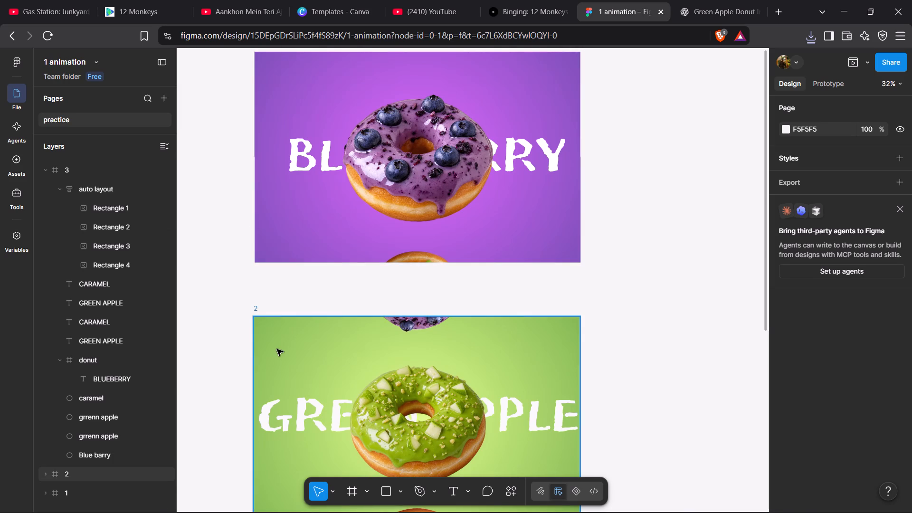
pyautogui.click(386, 495)
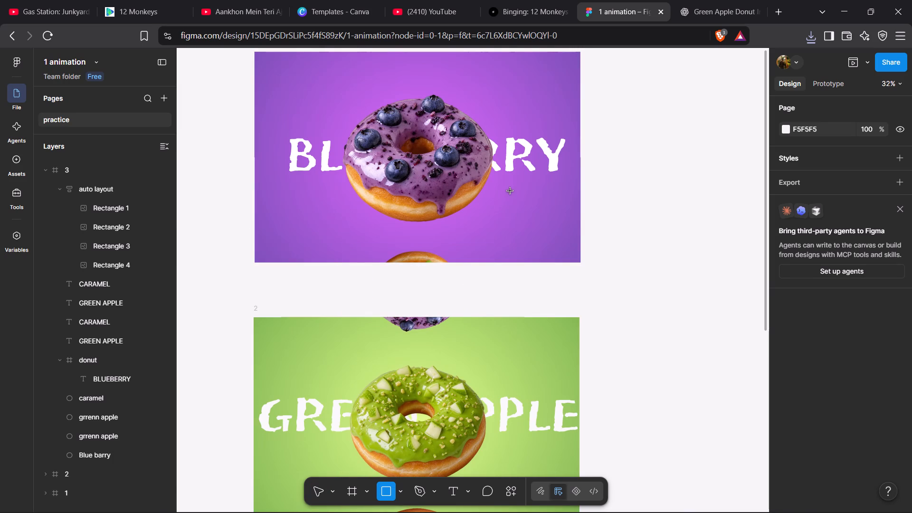
pyautogui.moveTo(509, 191); pyautogui.dragTo(548, 225)
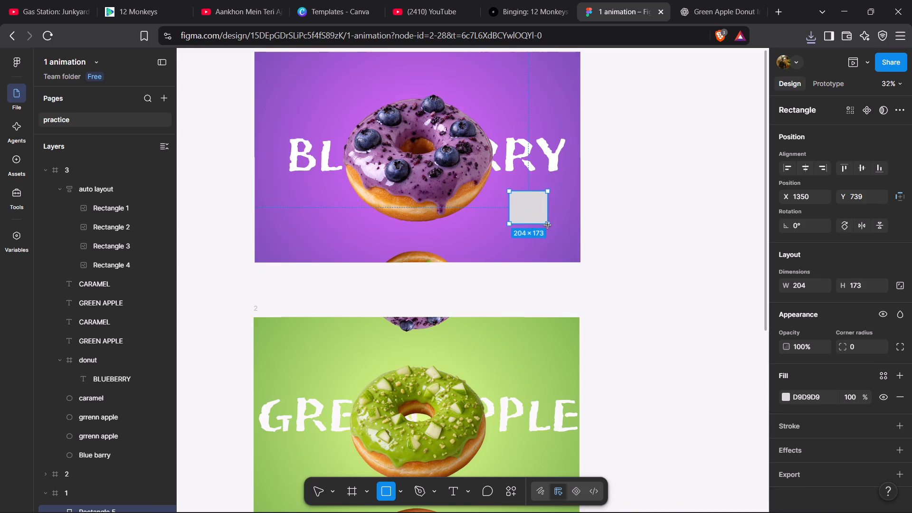
pyautogui.moveTo(548, 225); pyautogui.dragTo(560, 241)
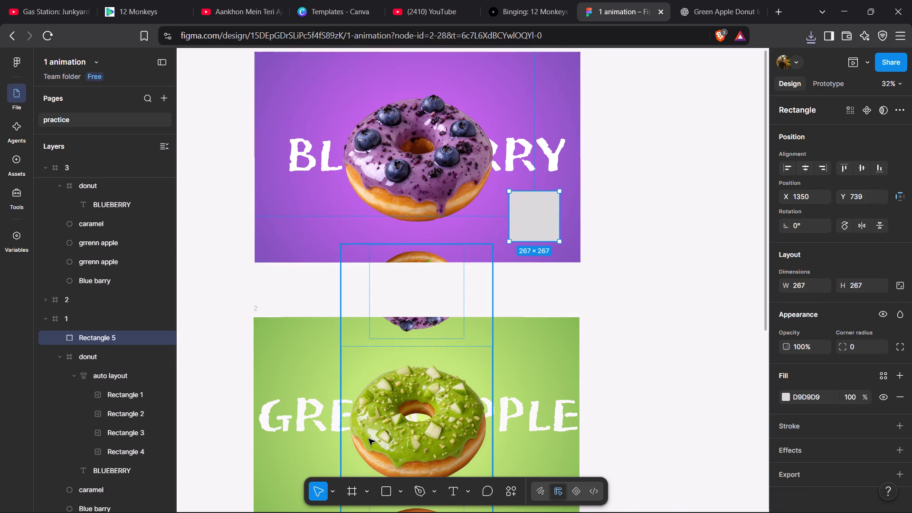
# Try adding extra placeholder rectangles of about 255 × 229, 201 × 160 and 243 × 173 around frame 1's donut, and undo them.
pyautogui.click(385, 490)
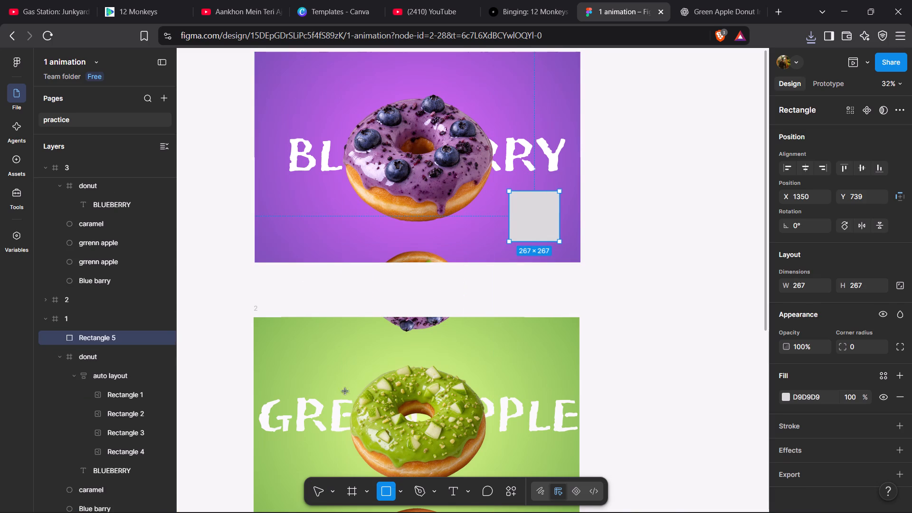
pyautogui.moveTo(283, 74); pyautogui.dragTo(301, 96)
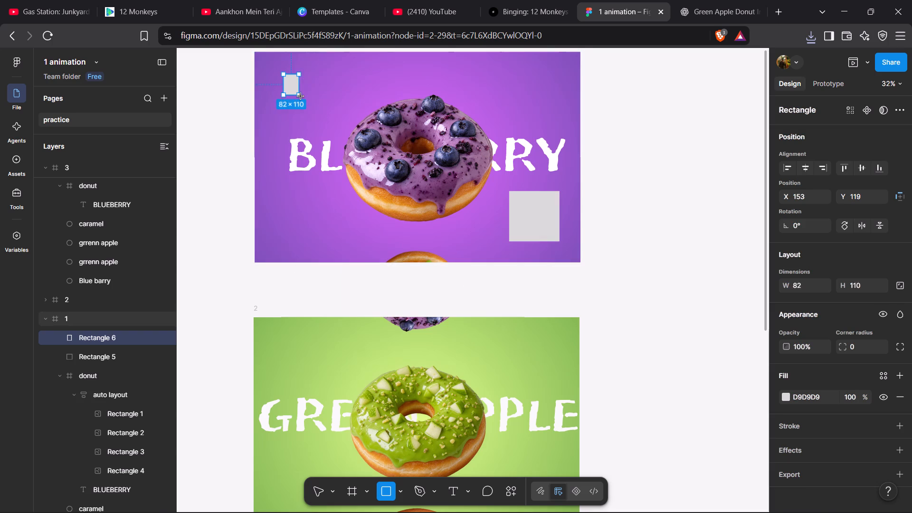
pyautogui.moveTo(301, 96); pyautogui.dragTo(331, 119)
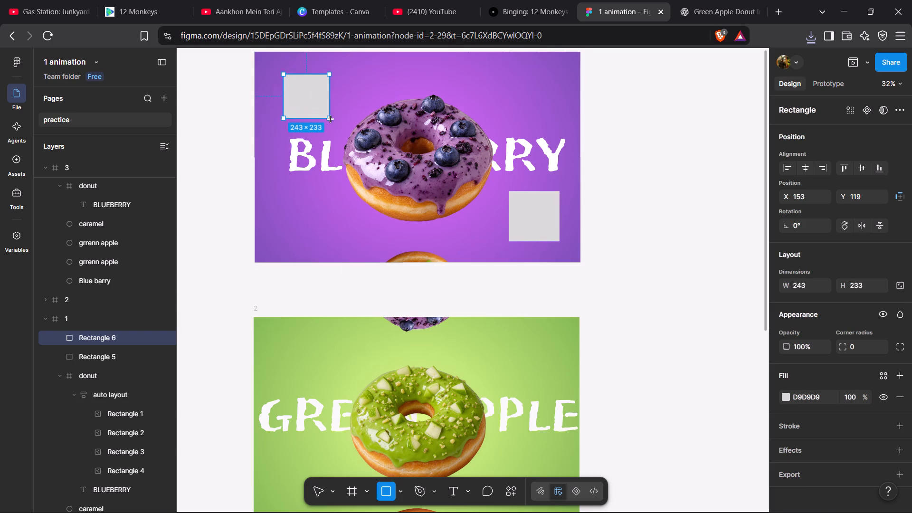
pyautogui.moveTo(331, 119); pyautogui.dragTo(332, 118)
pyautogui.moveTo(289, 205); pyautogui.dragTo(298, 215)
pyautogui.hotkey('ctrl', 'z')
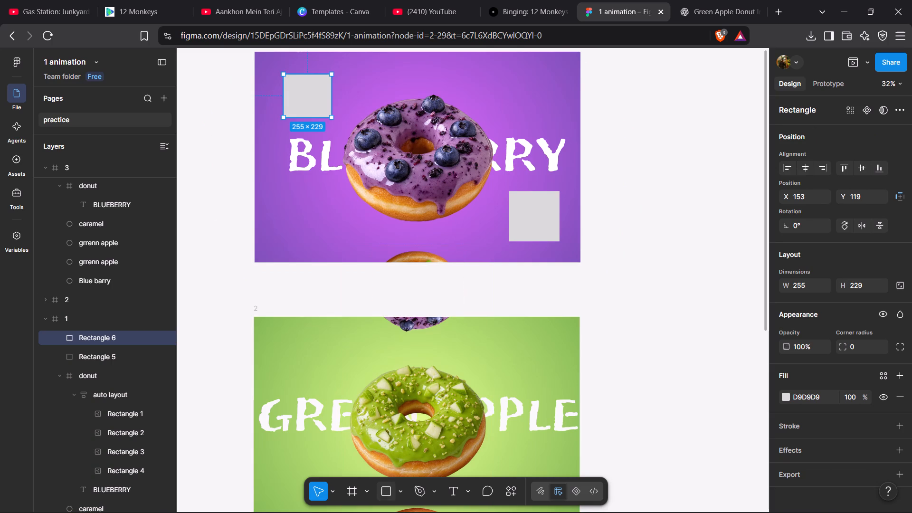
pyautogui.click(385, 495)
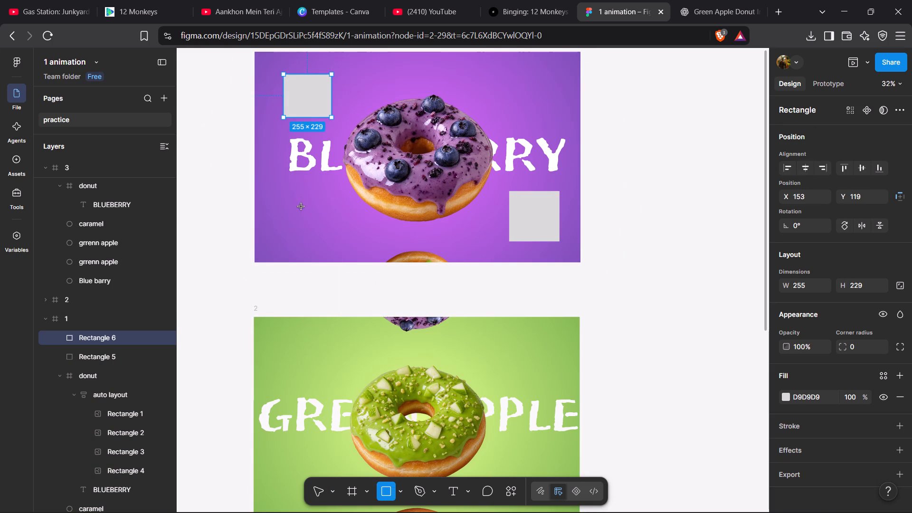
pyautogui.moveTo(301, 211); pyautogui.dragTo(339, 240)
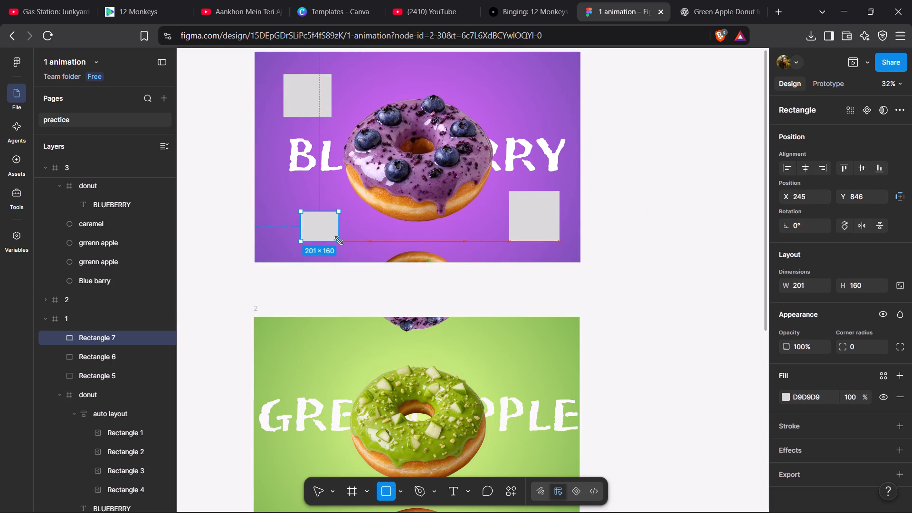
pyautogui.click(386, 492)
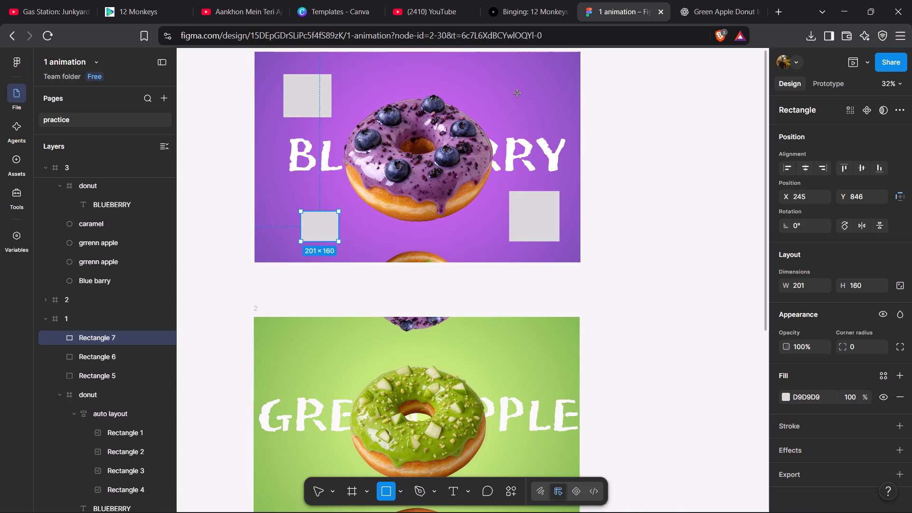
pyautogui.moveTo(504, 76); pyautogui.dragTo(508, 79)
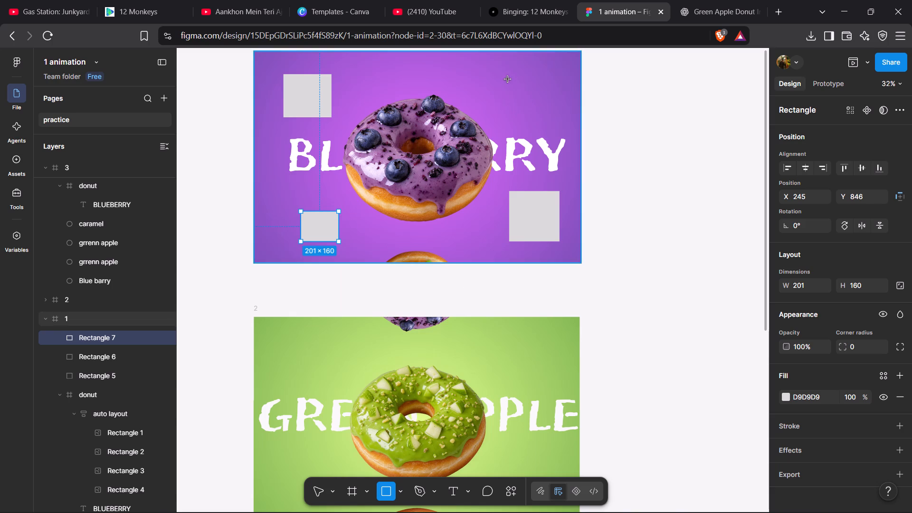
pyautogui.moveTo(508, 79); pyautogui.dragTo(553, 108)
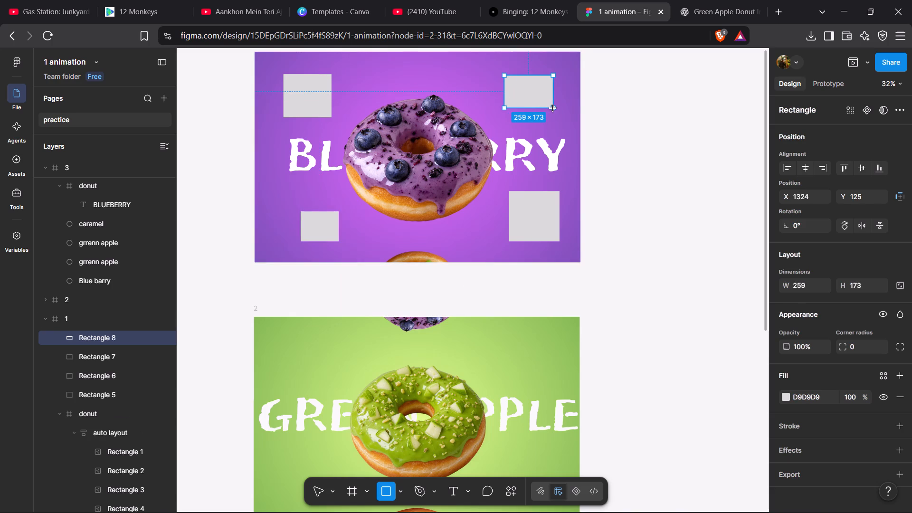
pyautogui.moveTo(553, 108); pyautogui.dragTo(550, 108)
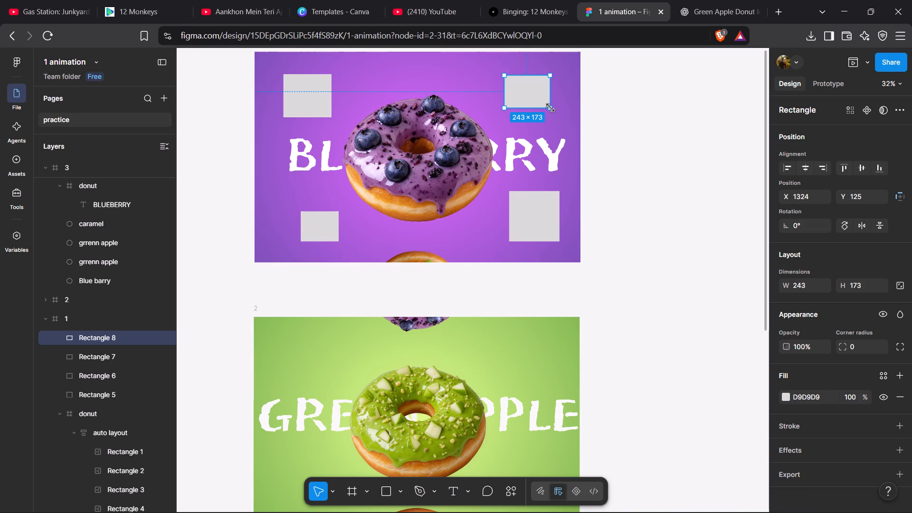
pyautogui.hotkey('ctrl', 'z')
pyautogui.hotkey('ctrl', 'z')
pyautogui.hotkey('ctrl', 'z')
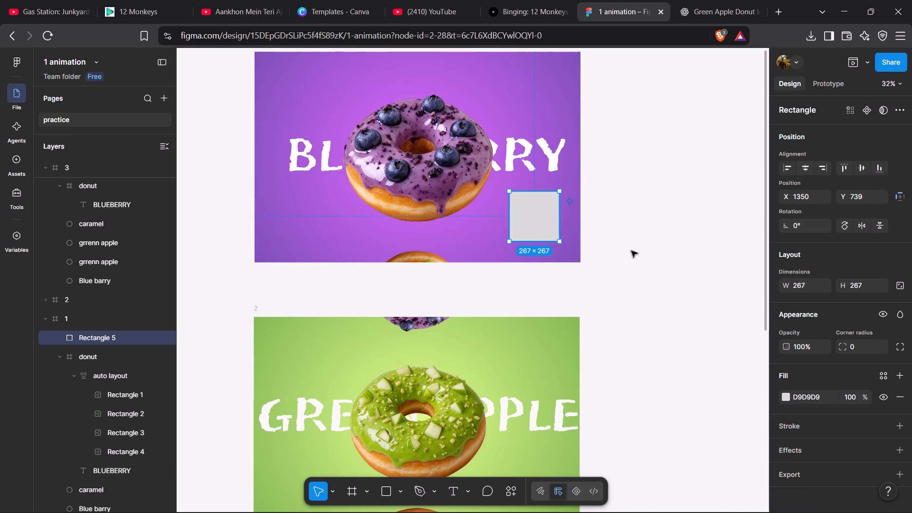
# Fill Rectangle 5 in frame 1 with the "Detailed Green Leaf Cutout" image from Pictures.
pyautogui.click(783, 399)
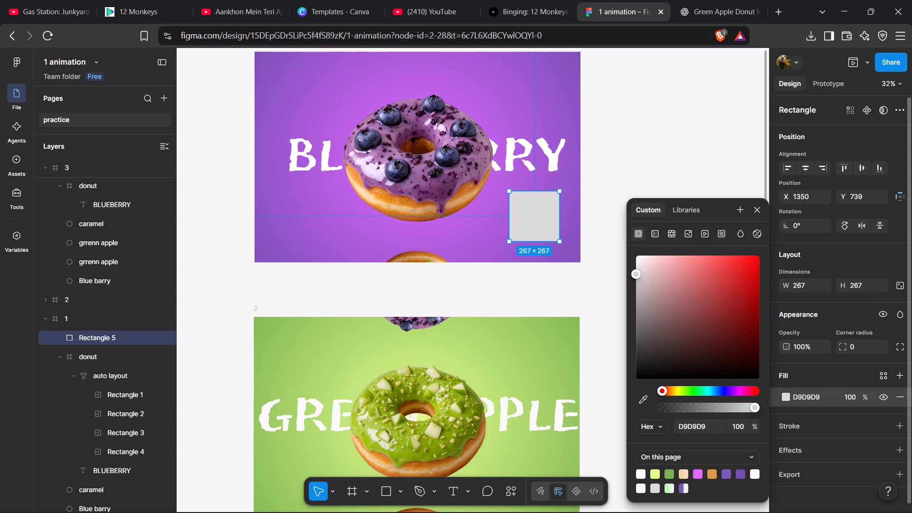
pyautogui.click(705, 234)
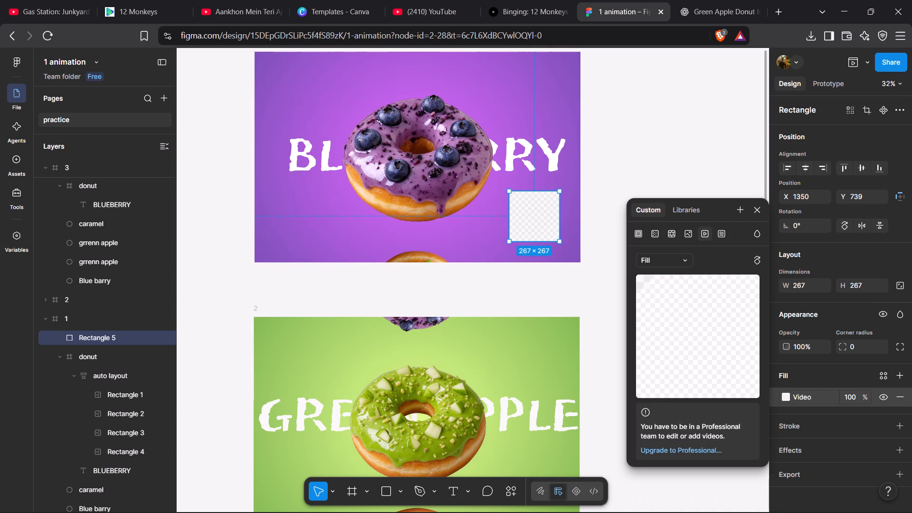
pyautogui.click(684, 232)
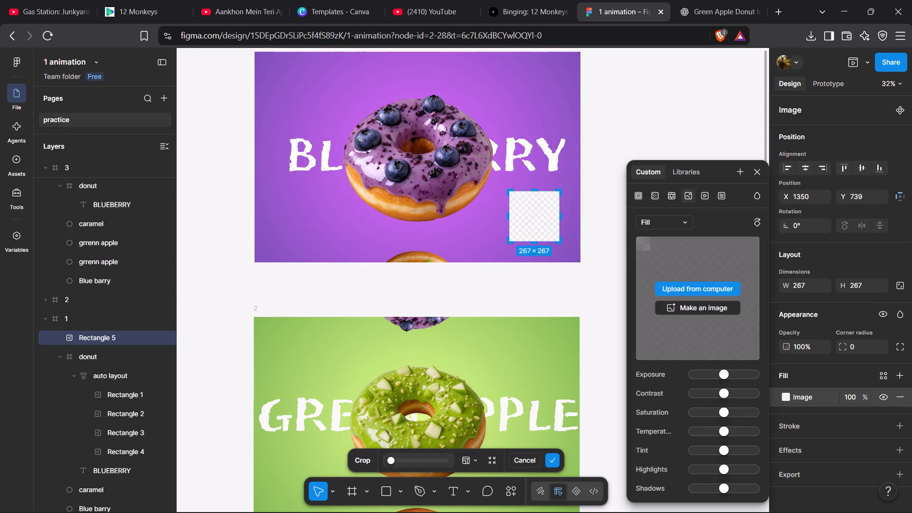
pyautogui.click(689, 284)
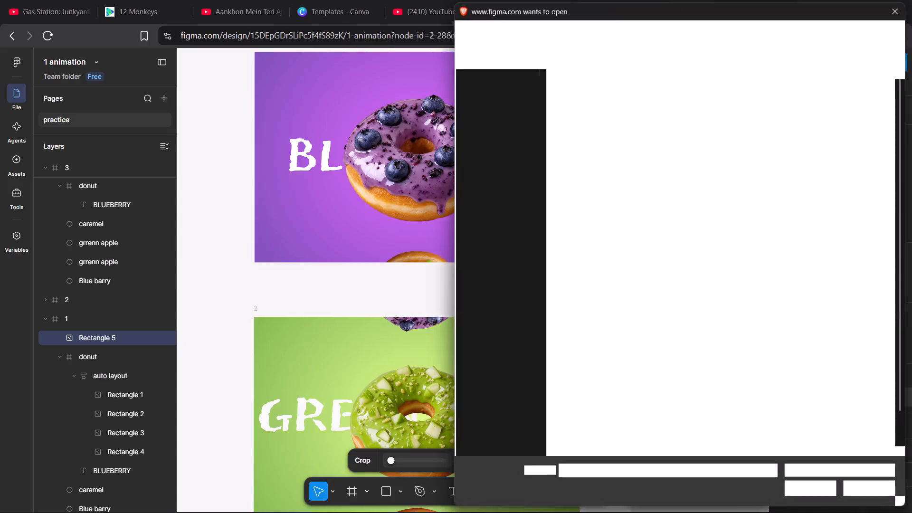
pyautogui.click(638, 278)
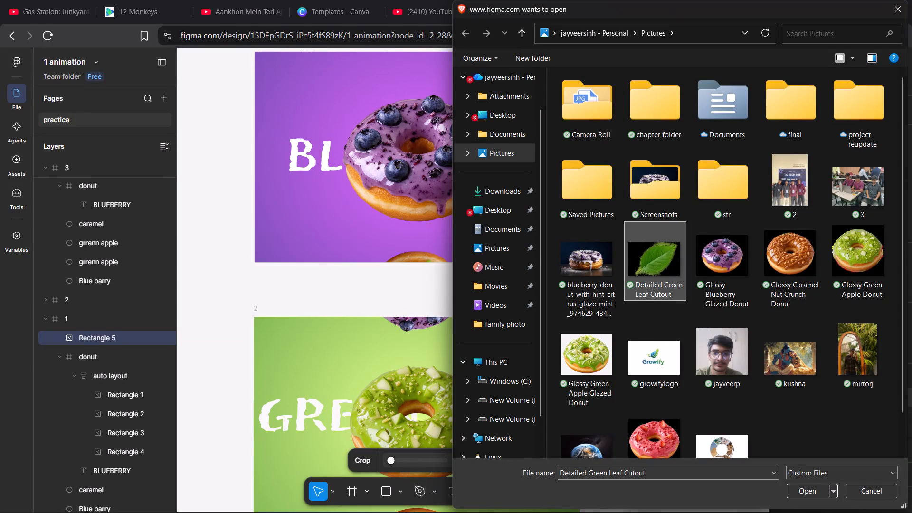
pyautogui.click(800, 486)
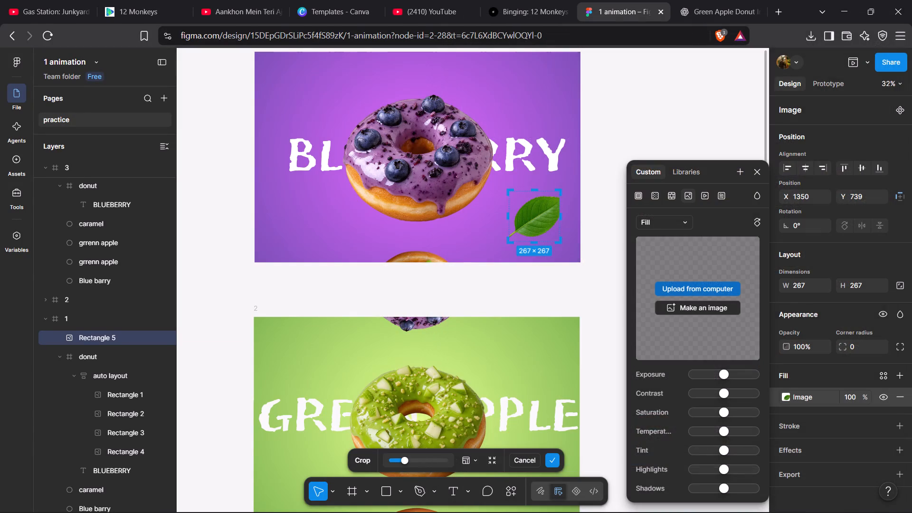
pyautogui.click(689, 106)
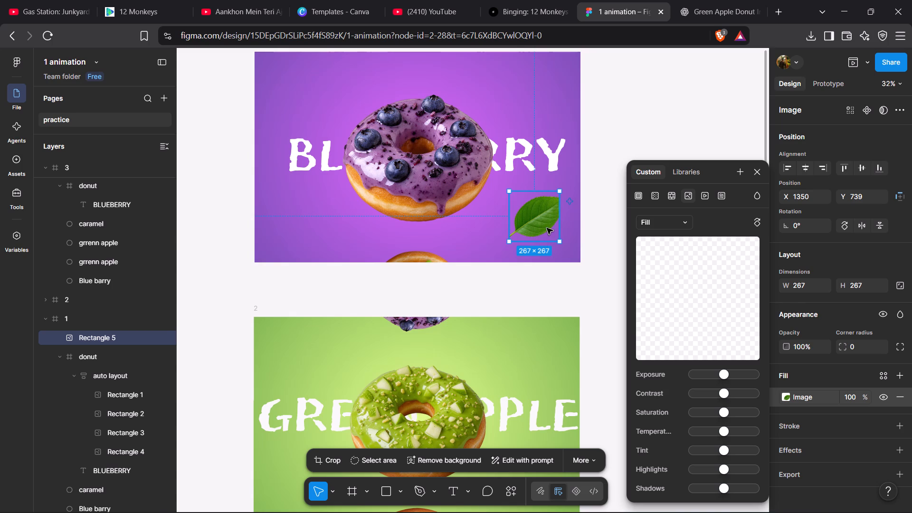
pyautogui.click(755, 173)
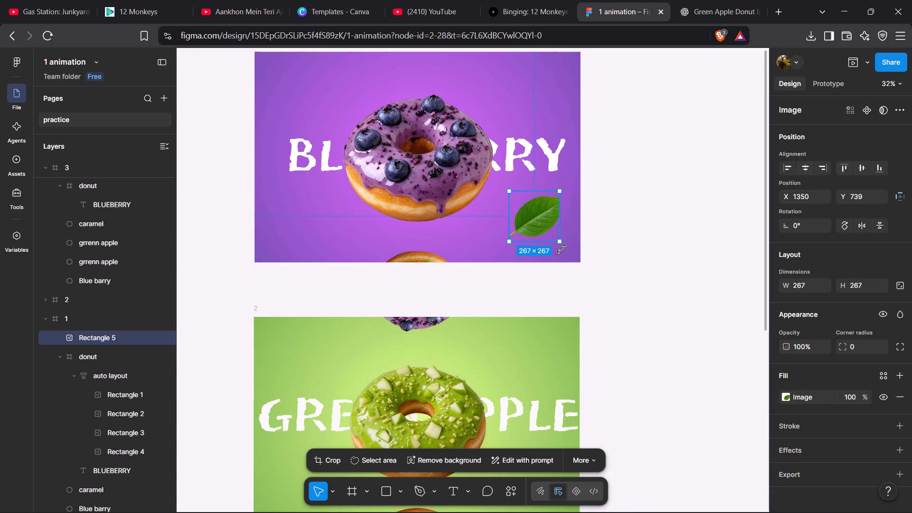
# Rotate the leaf image in frame 1 to about 112°, keeping its size at 267 × 267.
pyautogui.moveTo(561, 249); pyautogui.dragTo(584, 182)
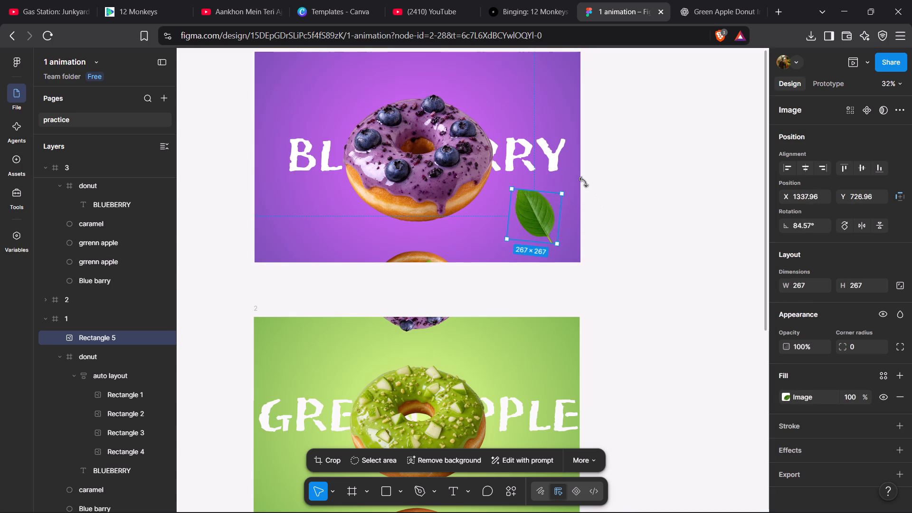
pyautogui.moveTo(584, 182); pyautogui.dragTo(577, 152)
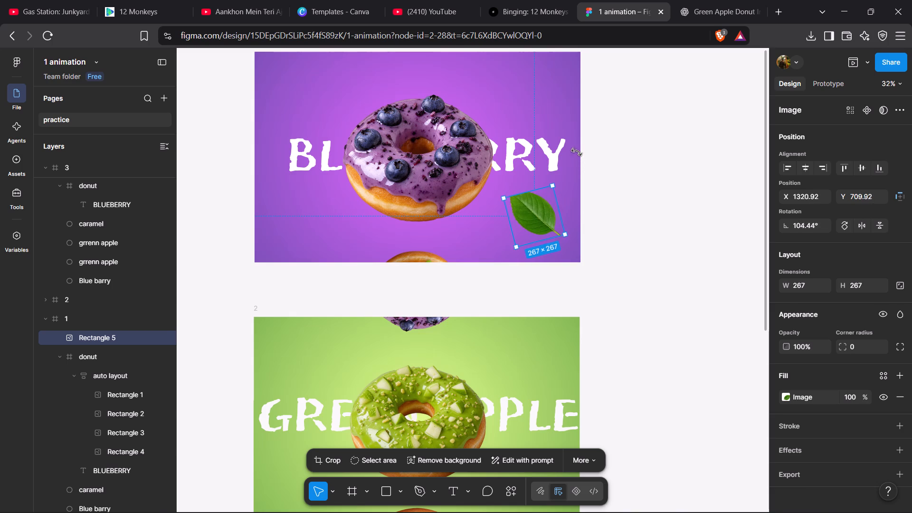
pyautogui.moveTo(577, 152); pyautogui.dragTo(572, 142)
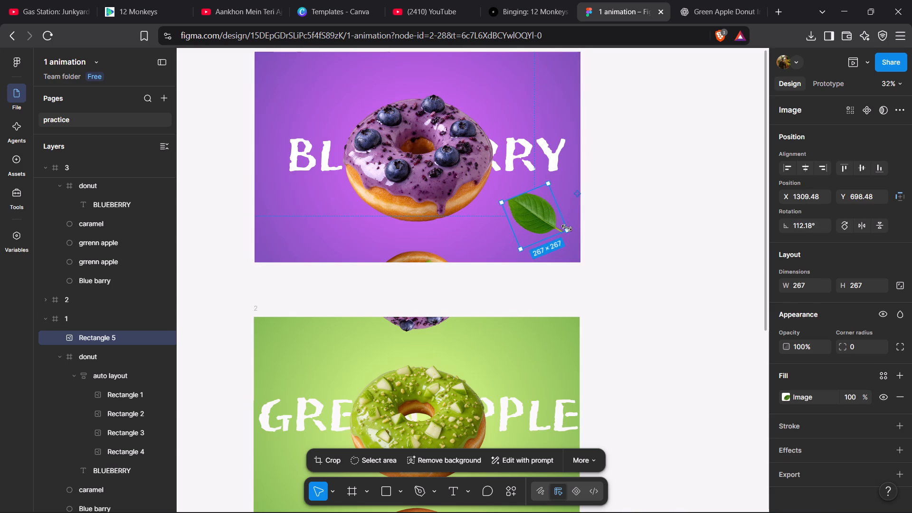
pyautogui.click(566, 230)
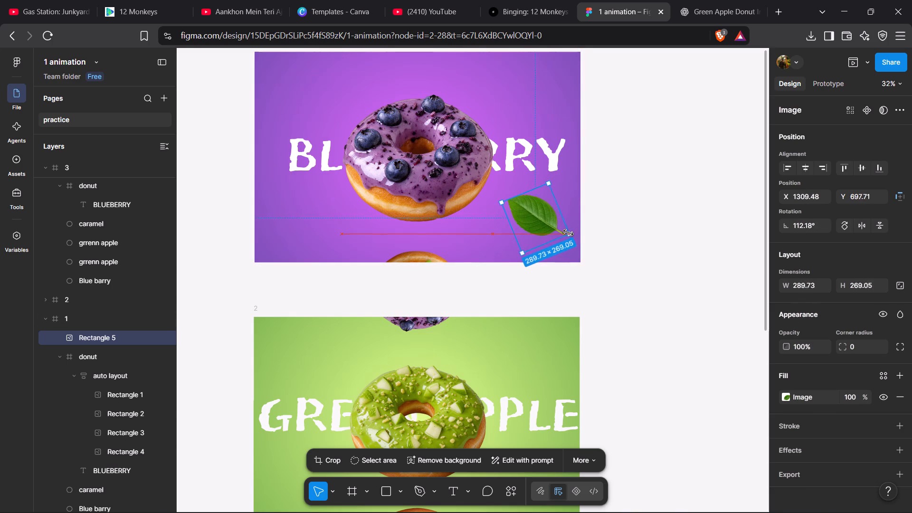
pyautogui.hotkey('ctrl', 'z')
pyautogui.hotkey('ctrl', 'z')
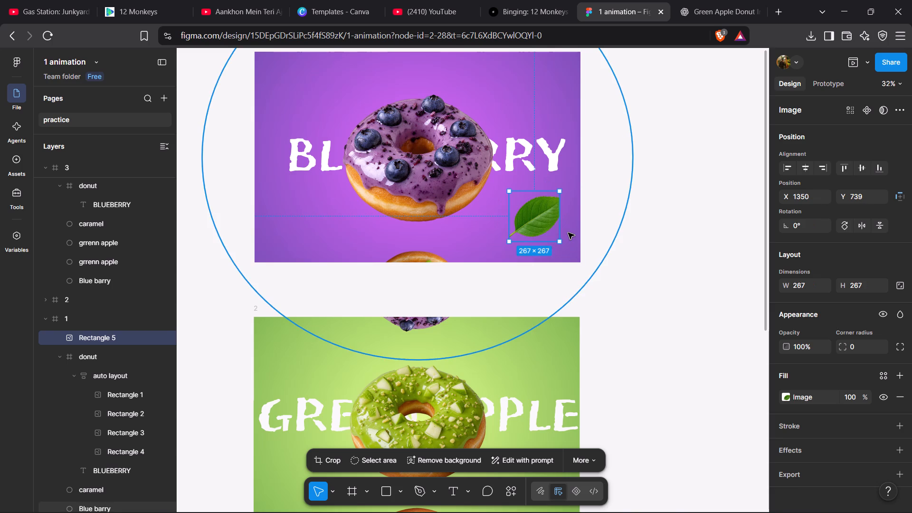
pyautogui.hotkey('ctrl', 'y')
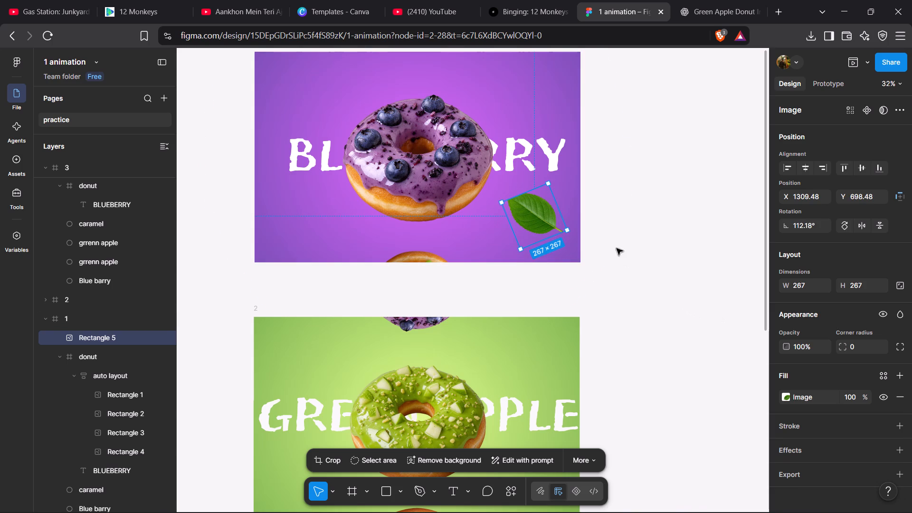
# Place a duplicate of the rotated leaf on the empty canvas to the right of frame 1.
pyautogui.keyDown('alt'); pyautogui.moveTo(531, 221); pyautogui.dragTo(542, 219); pyautogui.keyUp('alt')
pyautogui.keyDown('alt'); pyautogui.moveTo(542, 219); pyautogui.dragTo(643, 212); pyautogui.keyUp('alt')
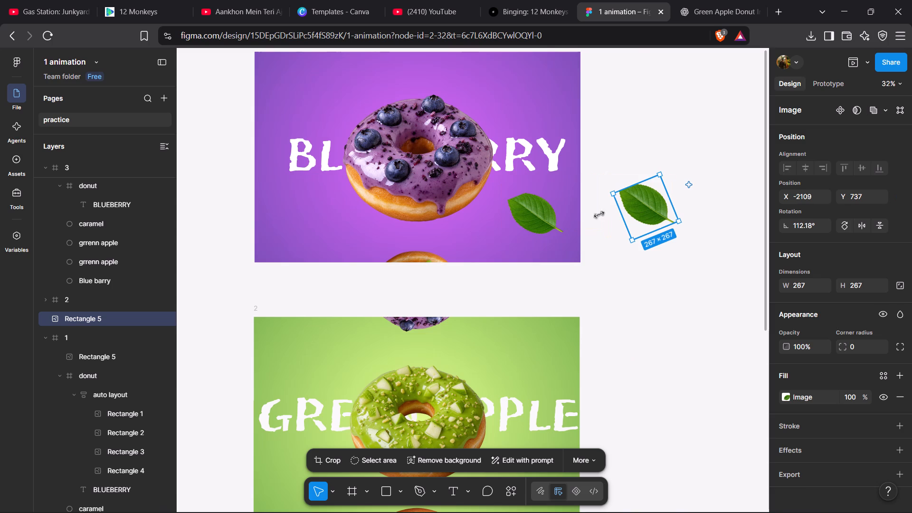
# Duplicate frame 1's leaf into the frame's upper-right corner and rotate the copy to about 149°.
pyautogui.keyDown('alt'); pyautogui.click(545, 220); pyautogui.keyUp('alt')
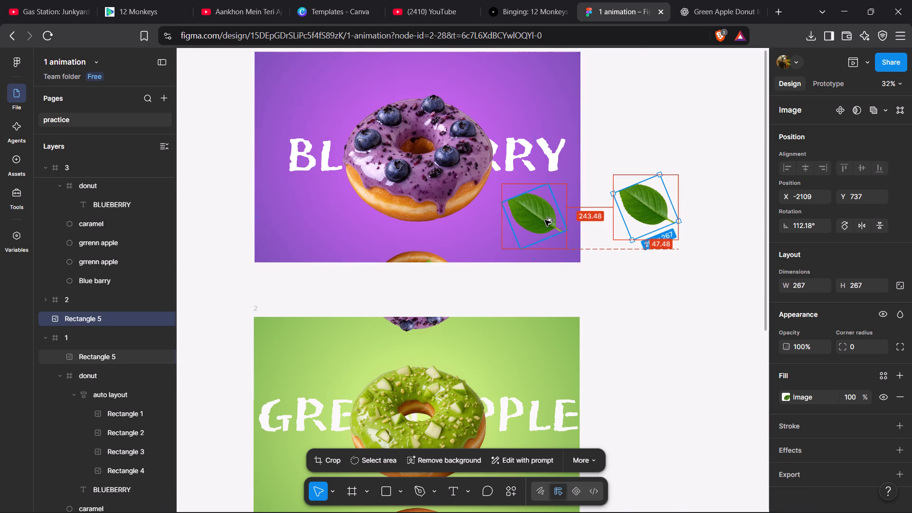
pyautogui.keyDown('alt'); pyautogui.moveTo(545, 219); pyautogui.dragTo(536, 141); pyautogui.keyUp('alt')
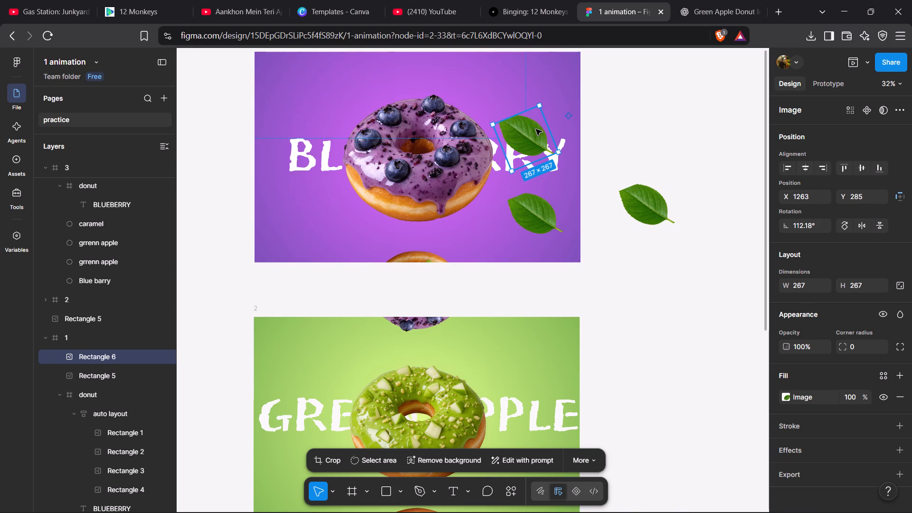
pyautogui.moveTo(525, 143); pyautogui.dragTo(524, 100)
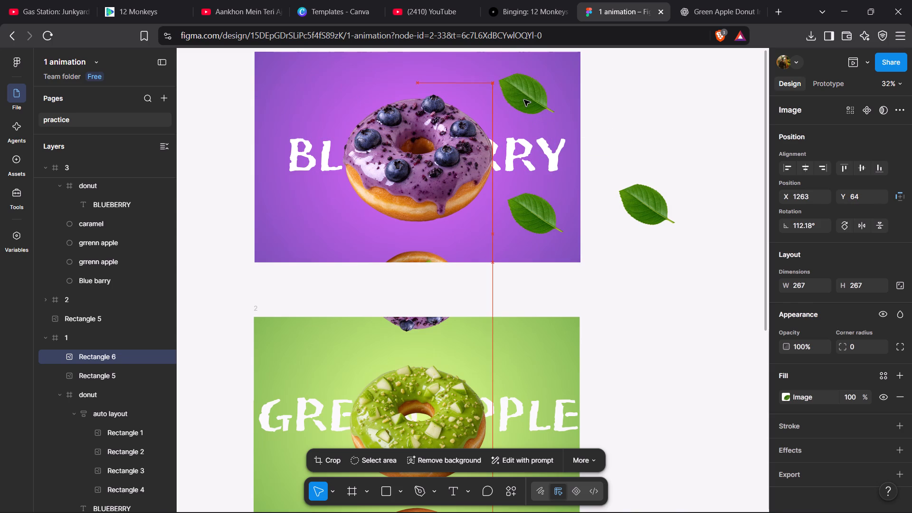
pyautogui.moveTo(564, 112); pyautogui.dragTo(578, 85)
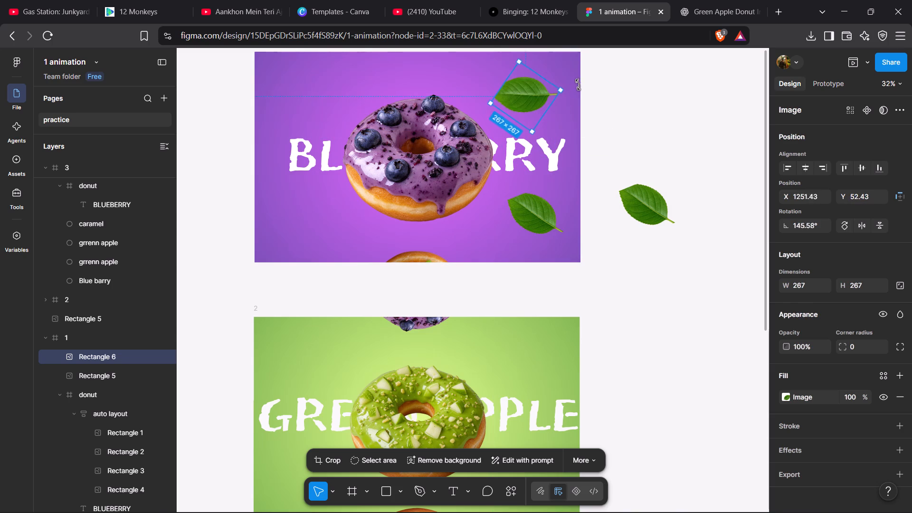
pyautogui.moveTo(578, 85); pyautogui.dragTo(579, 83)
# Shrink frame 1's upper-right leaf to about 180 × 194 and position it at about X 1357, Y 37.
pyautogui.moveTo(562, 88); pyautogui.dragTo(546, 91)
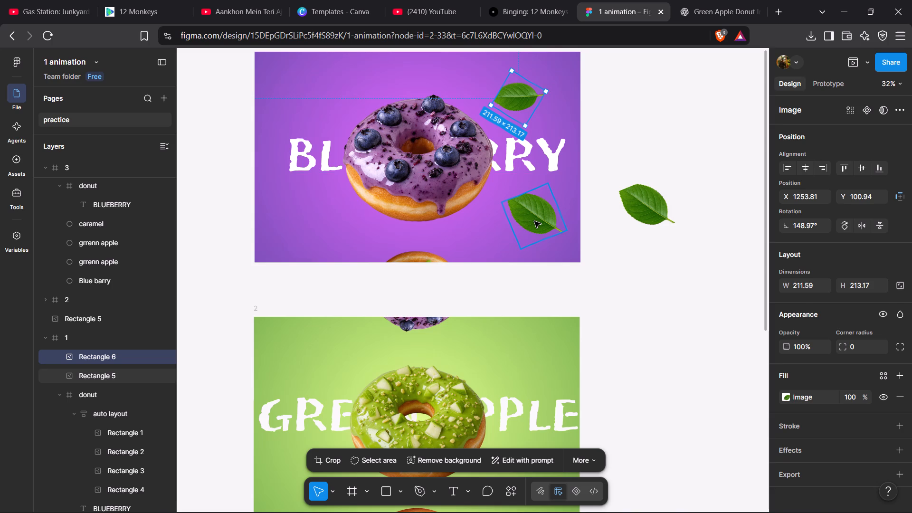
pyautogui.moveTo(518, 92); pyautogui.dragTo(532, 87)
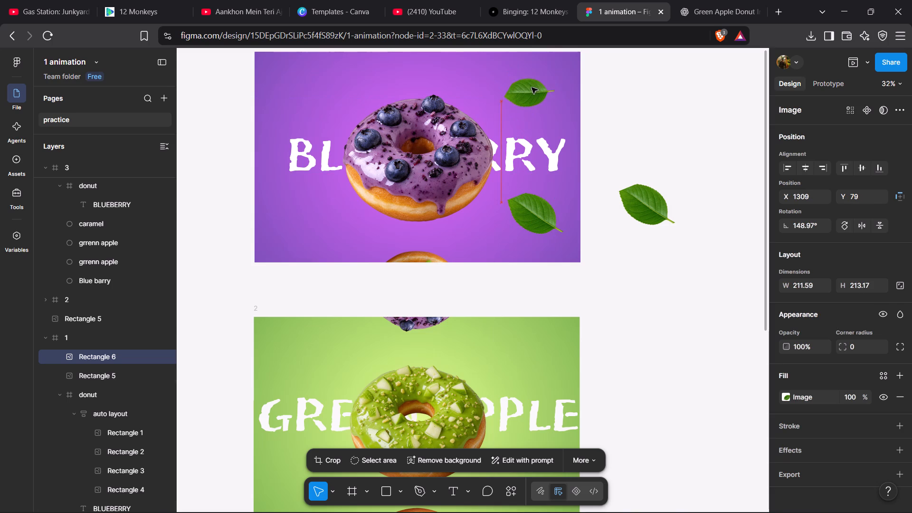
pyautogui.moveTo(532, 87); pyautogui.dragTo(536, 84)
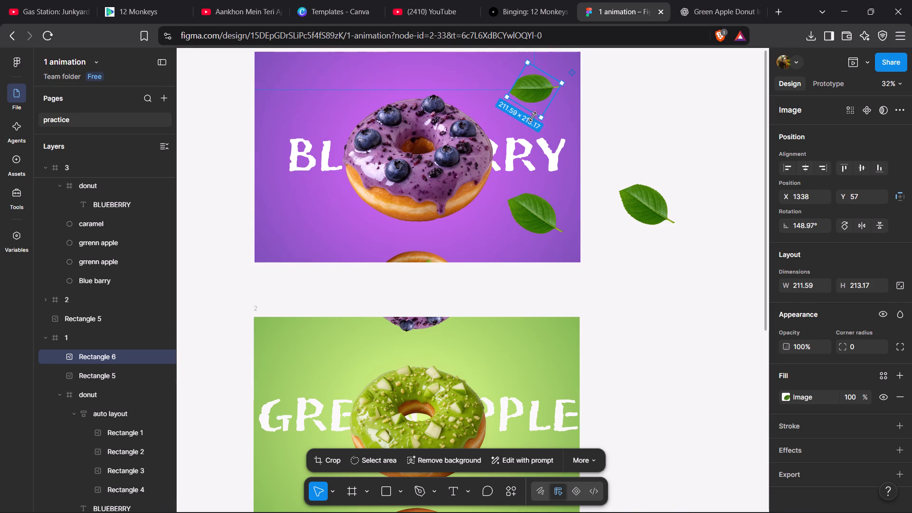
pyautogui.moveTo(562, 84); pyautogui.dragTo(554, 85)
pyautogui.moveTo(528, 95); pyautogui.dragTo(534, 90)
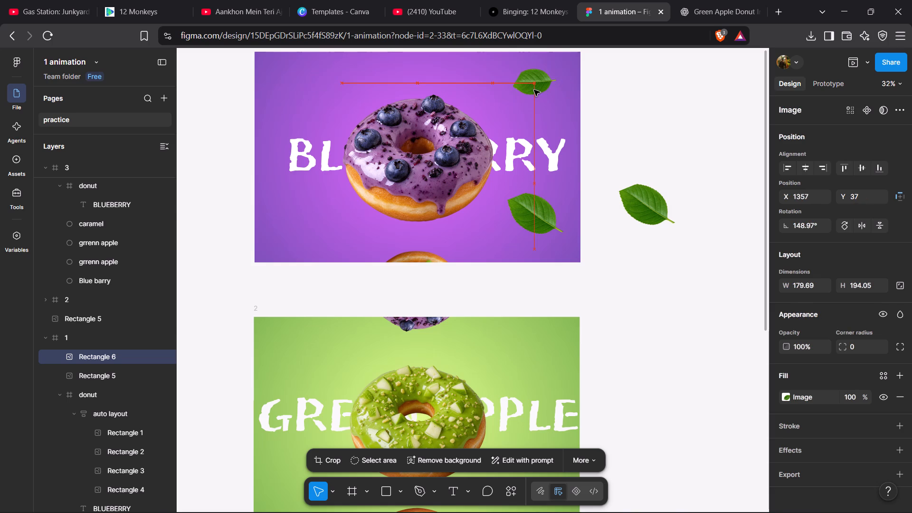
pyautogui.moveTo(534, 90); pyautogui.dragTo(534, 90)
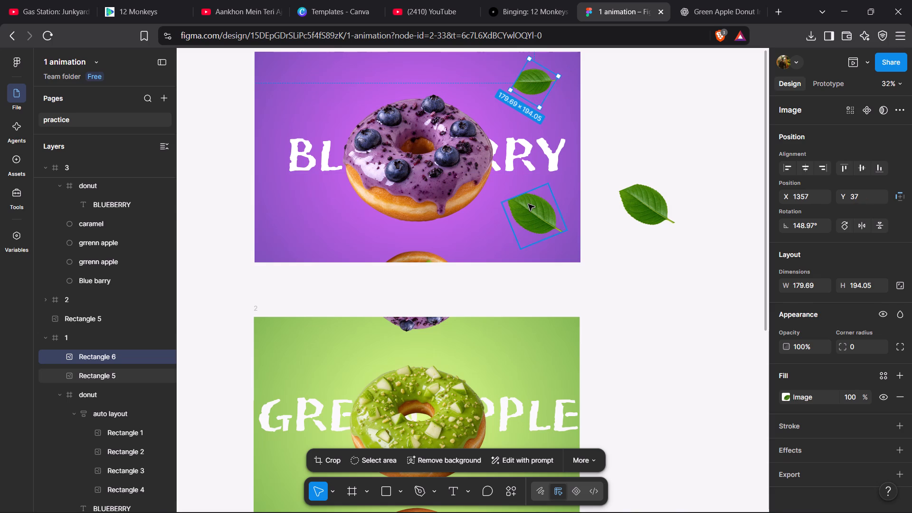
# Resize frame 1's lower-right leaf to about 263 × 236, nudge it toward the frame's right edge, and rotate it to about 118°.
pyautogui.moveTo(528, 204); pyautogui.dragTo(528, 213)
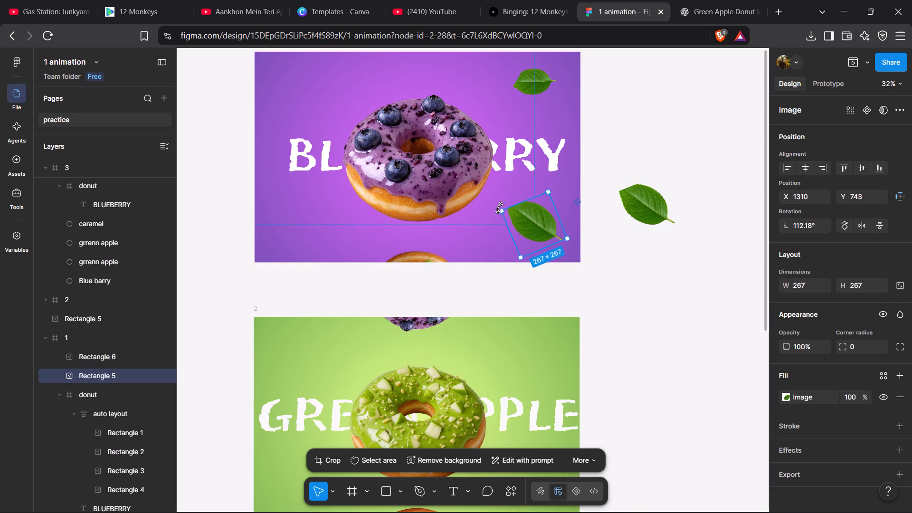
pyautogui.moveTo(501, 208); pyautogui.dragTo(507, 209)
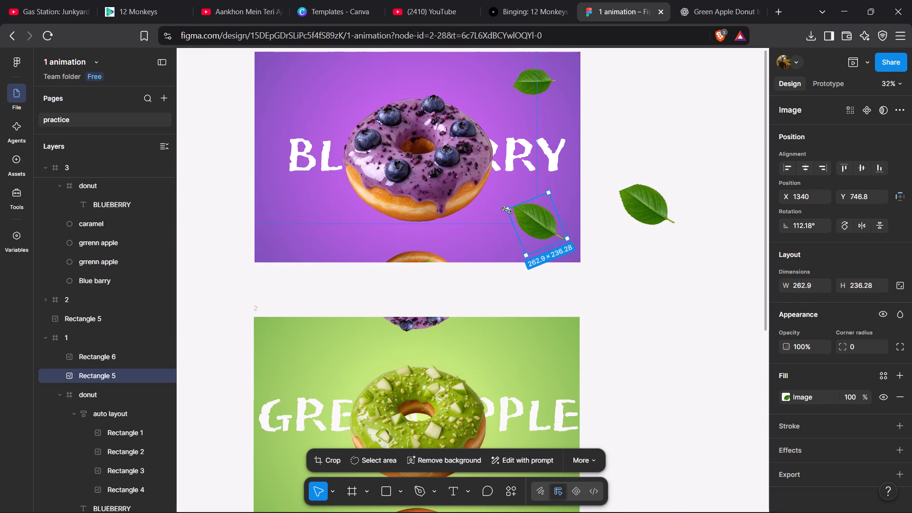
pyautogui.moveTo(540, 227); pyautogui.dragTo(545, 218)
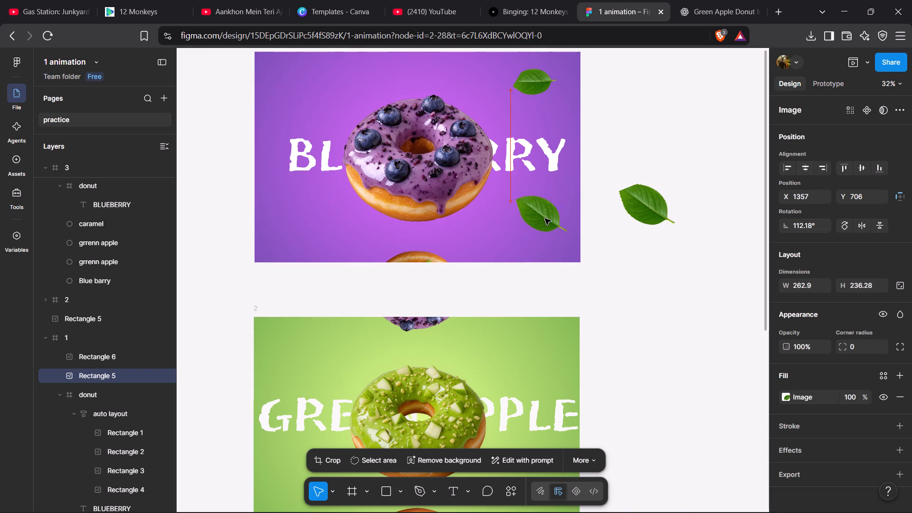
pyautogui.moveTo(545, 218); pyautogui.dragTo(541, 222)
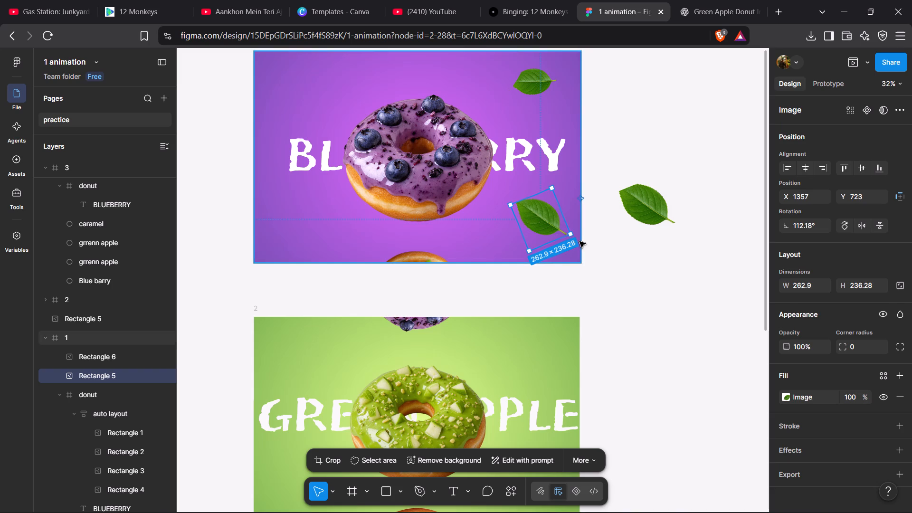
pyautogui.click(573, 237)
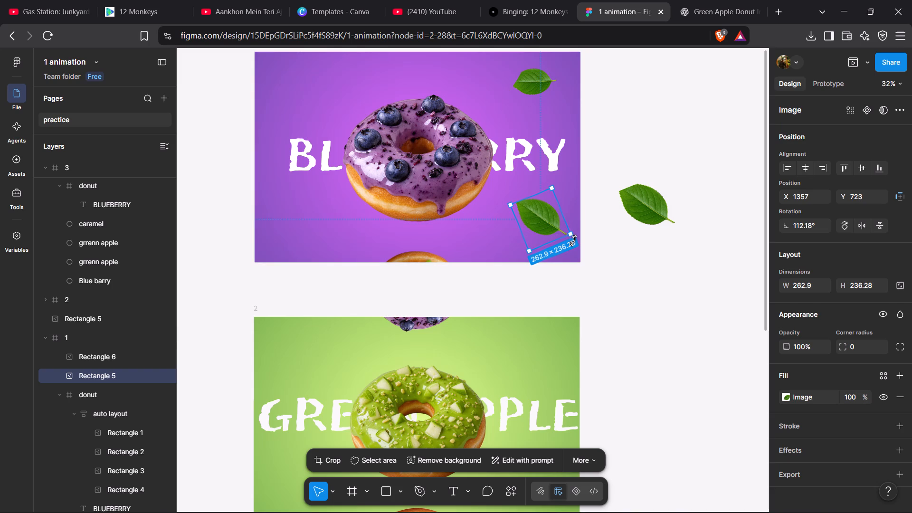
pyautogui.click(573, 239)
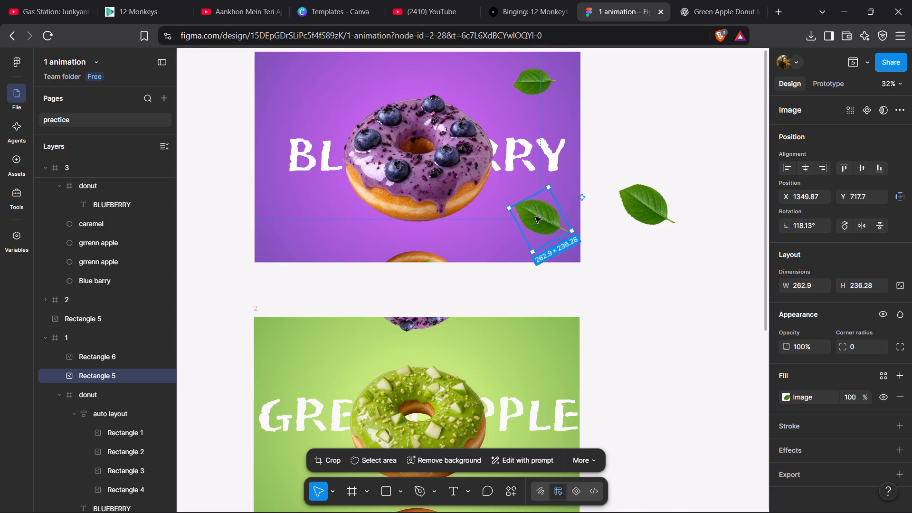
# Duplicate the lower-right leaf into frame 1's lower-left corner at about X 99, Y 753, with the copy rotated to about 8°.
pyautogui.keyDown('alt'); pyautogui.moveTo(535, 217); pyautogui.dragTo(419, 213); pyautogui.keyUp('alt')
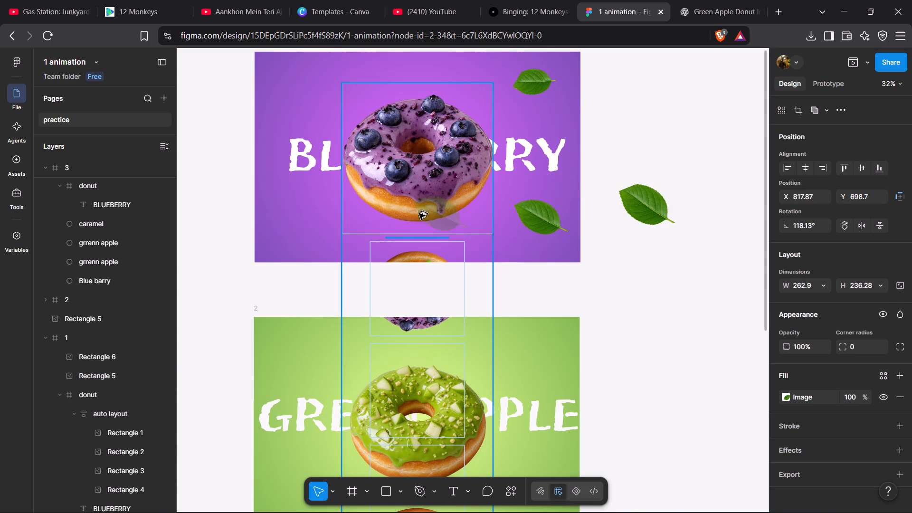
pyautogui.keyDown('alt'); pyautogui.moveTo(419, 213); pyautogui.dragTo(323, 222); pyautogui.keyUp('alt')
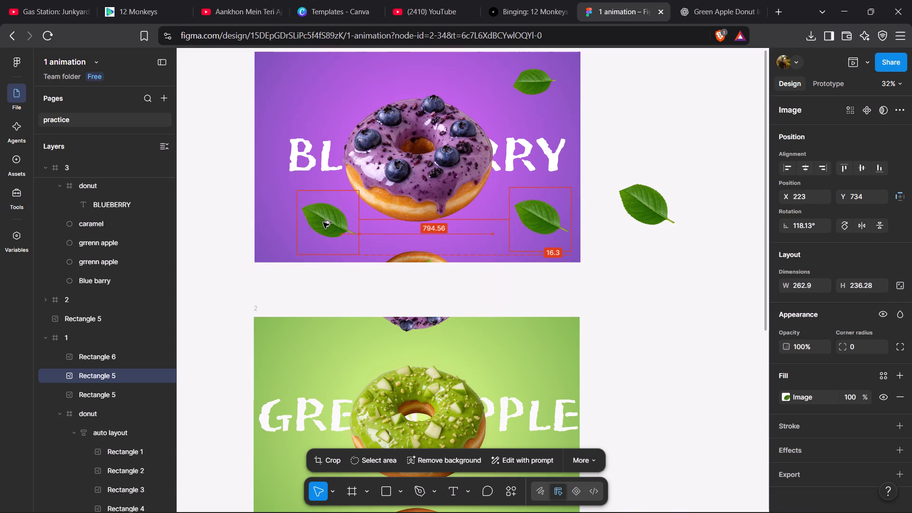
pyautogui.keyDown('alt'); pyautogui.moveTo(323, 222); pyautogui.dragTo(305, 222); pyautogui.keyUp('alt')
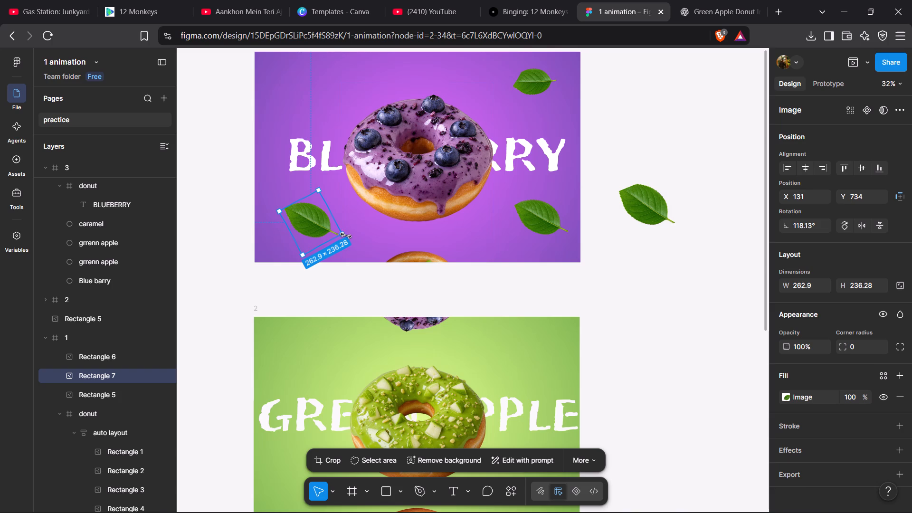
pyautogui.moveTo(347, 236); pyautogui.dragTo(278, 278)
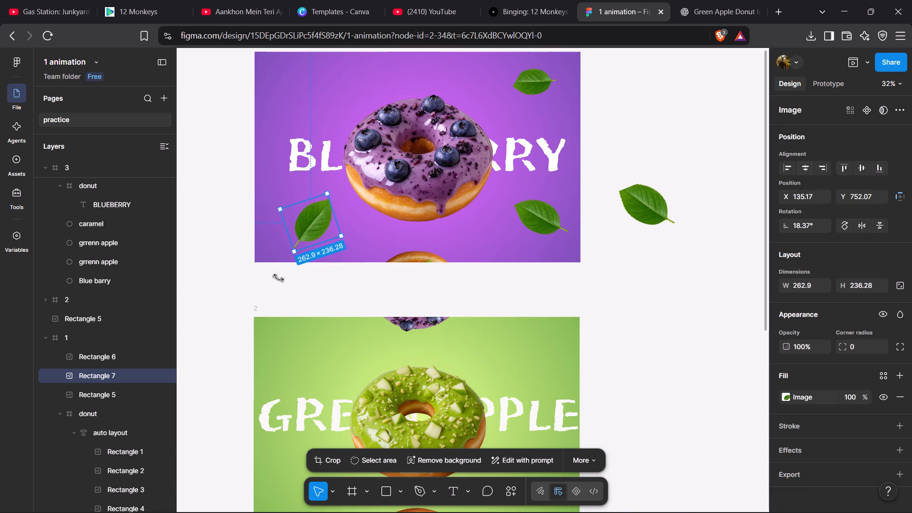
pyautogui.moveTo(278, 278); pyautogui.dragTo(268, 274)
pyautogui.moveTo(305, 231); pyautogui.dragTo(303, 231)
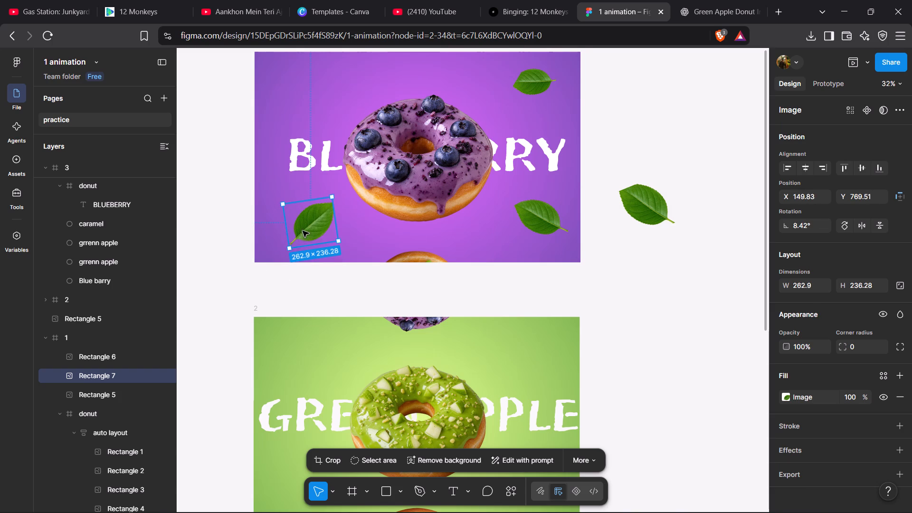
pyautogui.moveTo(303, 231); pyautogui.dragTo(296, 229)
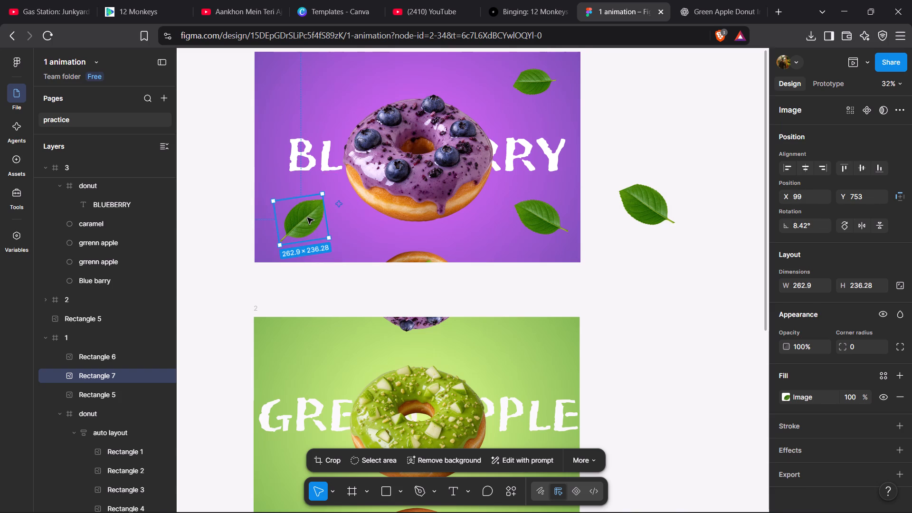
# Duplicate the lower-left leaf into frame 1's upper-left corner and rotate the copy to about -71°.
pyautogui.keyDown('alt'); pyautogui.moveTo(307, 218); pyautogui.dragTo(306, 113); pyautogui.keyUp('alt')
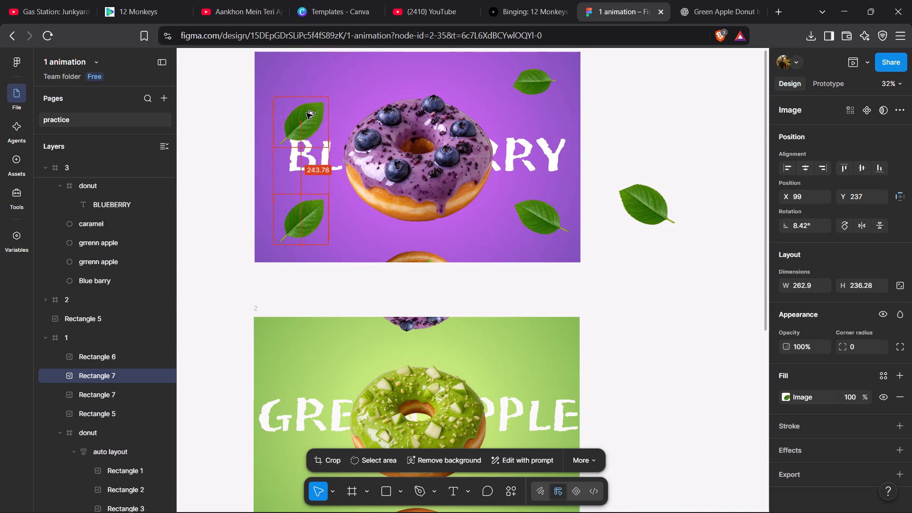
pyautogui.keyDown('alt'); pyautogui.moveTo(306, 113); pyautogui.dragTo(313, 88); pyautogui.keyUp('alt')
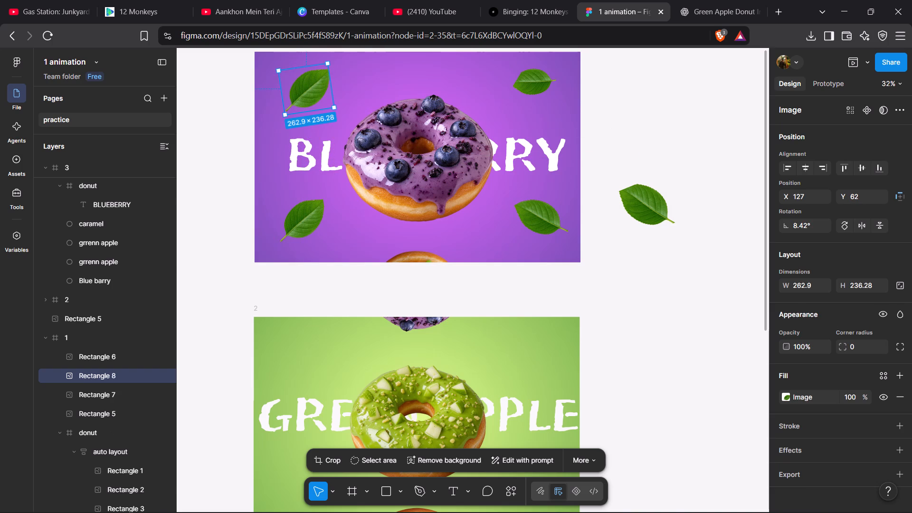
pyautogui.moveTo(332, 58); pyautogui.dragTo(340, 66)
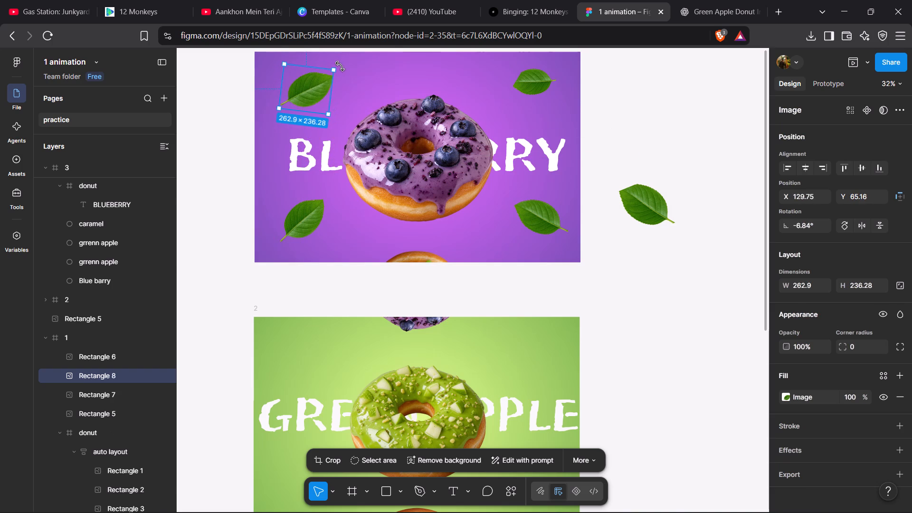
pyautogui.moveTo(340, 66); pyautogui.dragTo(343, 112)
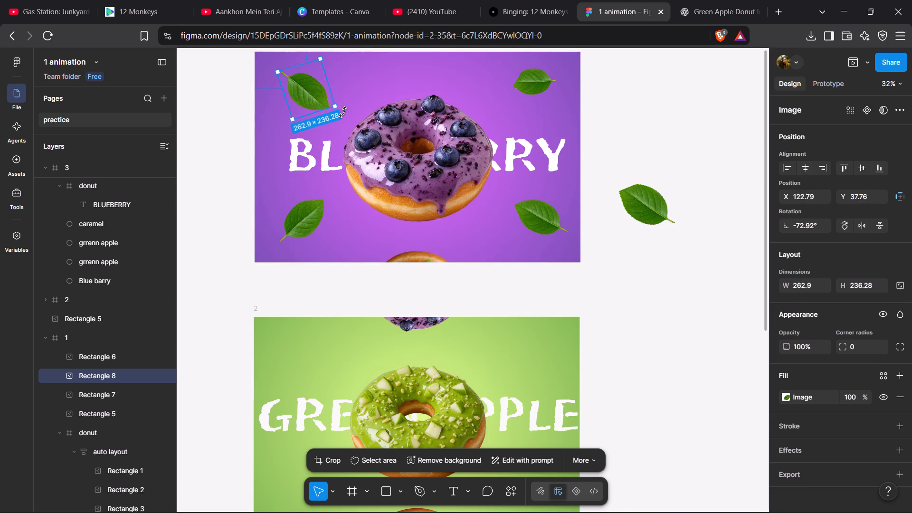
pyautogui.moveTo(343, 112); pyautogui.dragTo(336, 106)
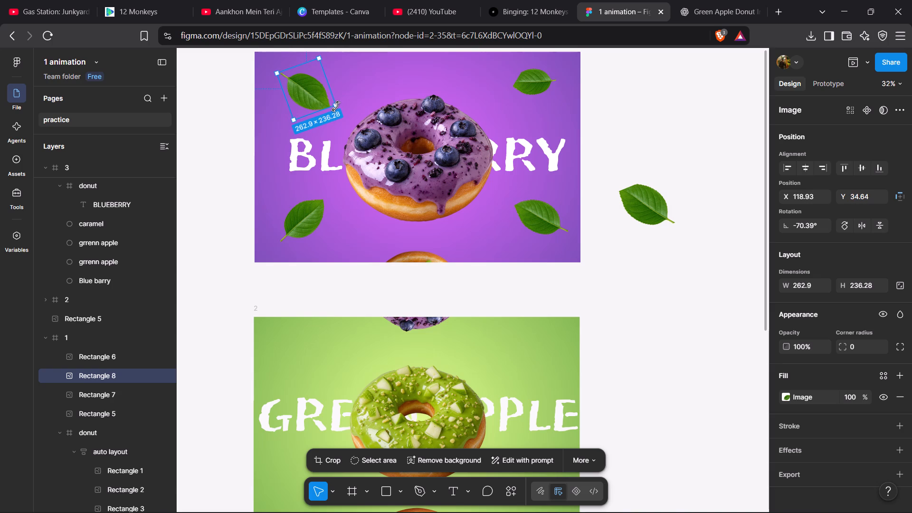
pyautogui.moveTo(336, 106); pyautogui.dragTo(336, 106)
# Shrink frame 1's upper-left leaf to about 229 × 211 and position it at about X 162, Y 37.
pyautogui.moveTo(336, 106); pyautogui.dragTo(330, 101)
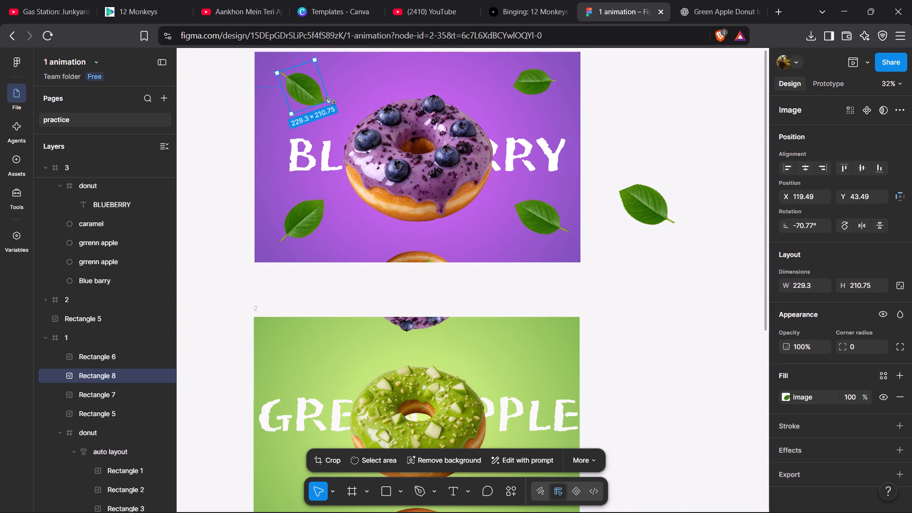
pyautogui.moveTo(306, 89); pyautogui.dragTo(314, 86)
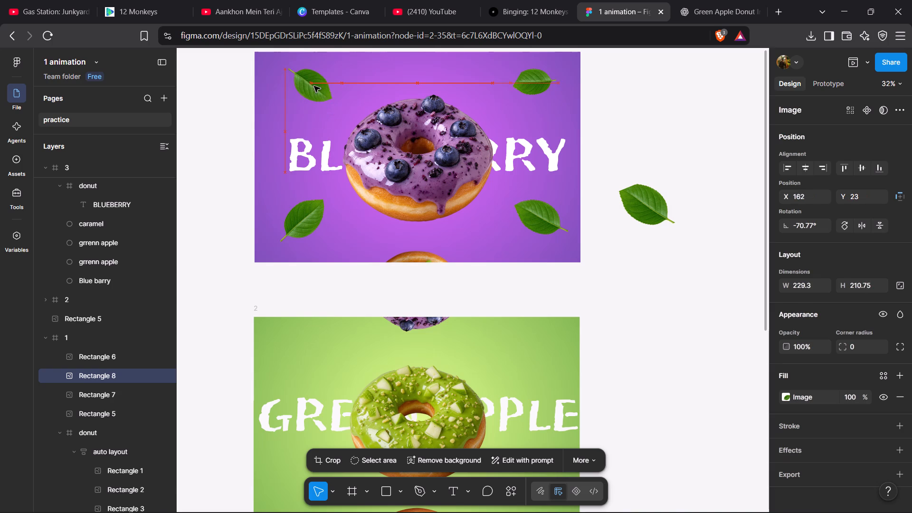
pyautogui.moveTo(314, 86); pyautogui.dragTo(314, 86)
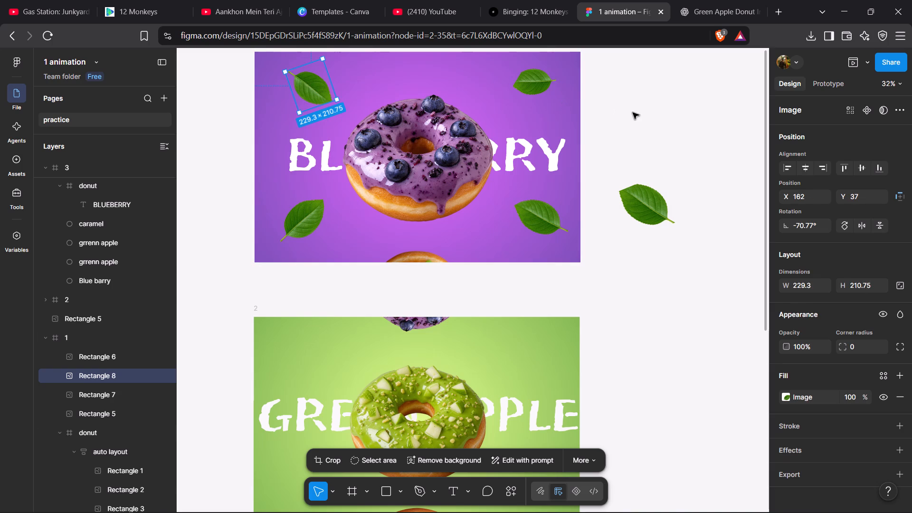
pyautogui.click(633, 113)
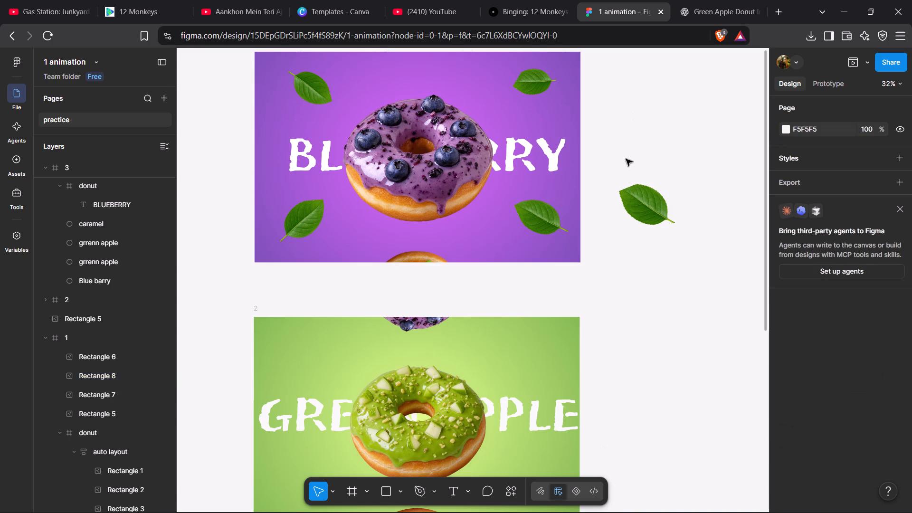
# Move the spare leaf from the empty canvas into frame 2's upper-right corner and rotate it to about 143°.
pyautogui.scroll(-1, 653, 206)
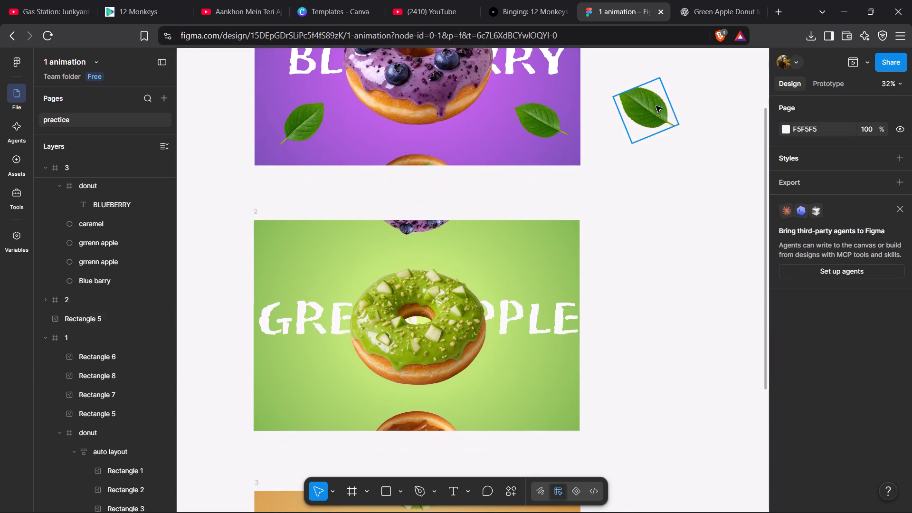
pyautogui.moveTo(647, 112); pyautogui.dragTo(538, 261)
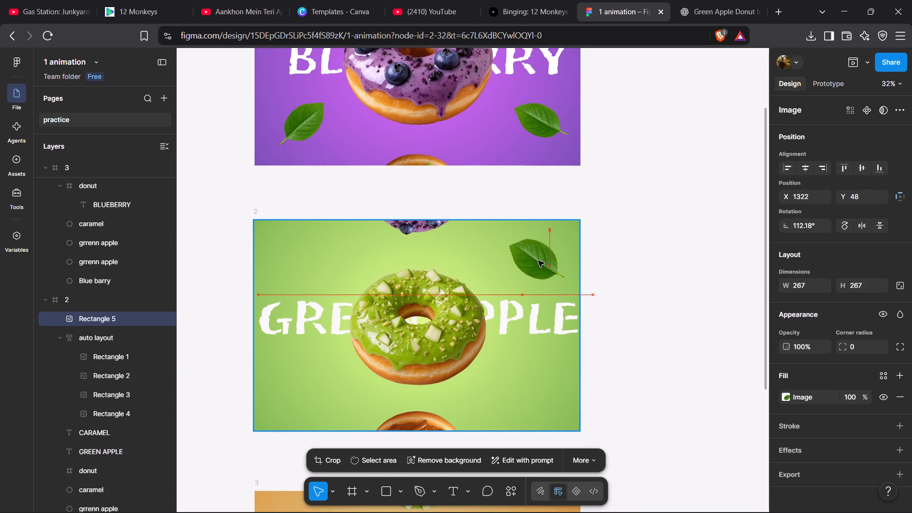
pyautogui.moveTo(538, 261); pyautogui.dragTo(533, 259)
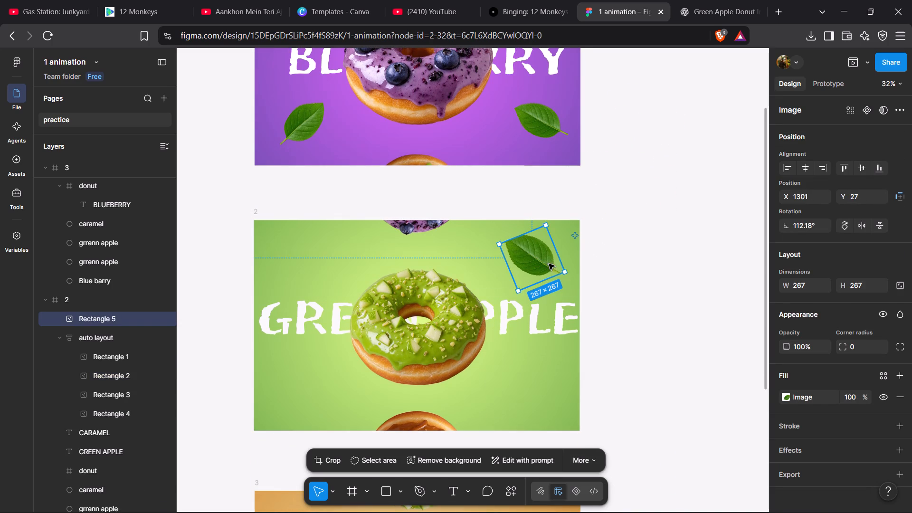
pyautogui.moveTo(570, 274); pyautogui.dragTo(573, 252)
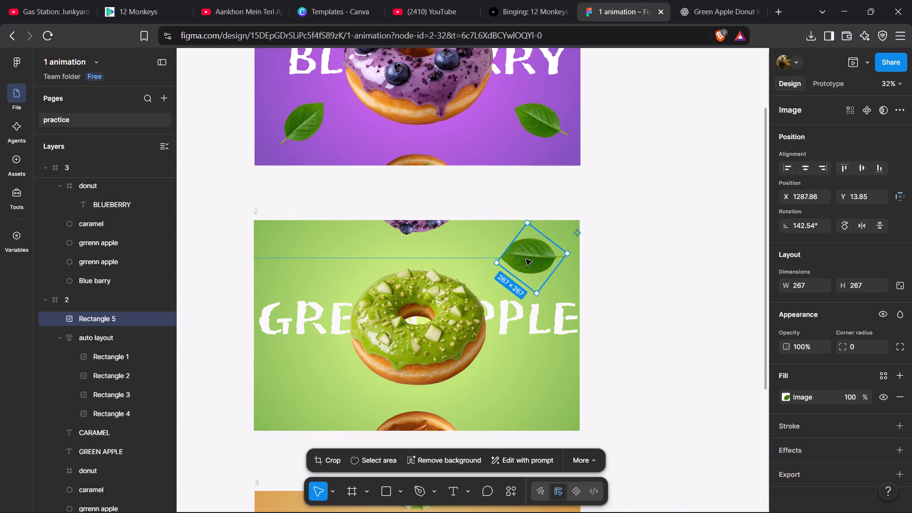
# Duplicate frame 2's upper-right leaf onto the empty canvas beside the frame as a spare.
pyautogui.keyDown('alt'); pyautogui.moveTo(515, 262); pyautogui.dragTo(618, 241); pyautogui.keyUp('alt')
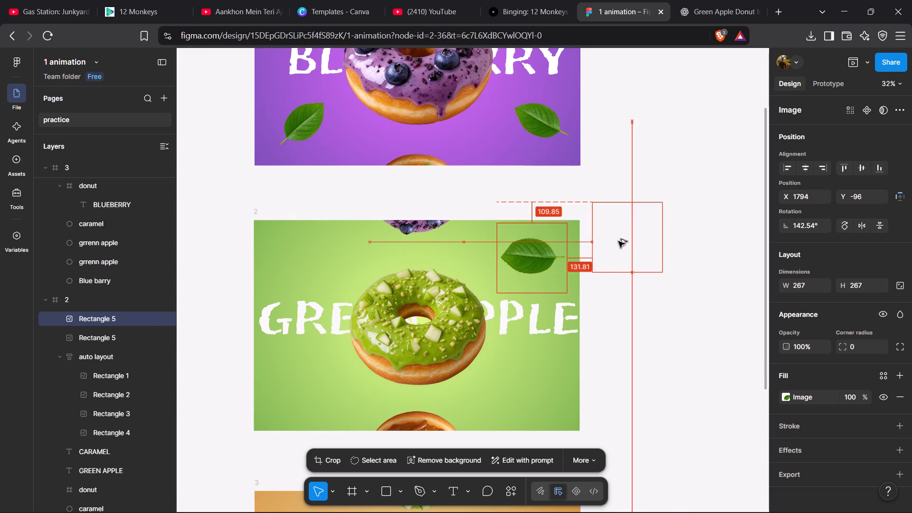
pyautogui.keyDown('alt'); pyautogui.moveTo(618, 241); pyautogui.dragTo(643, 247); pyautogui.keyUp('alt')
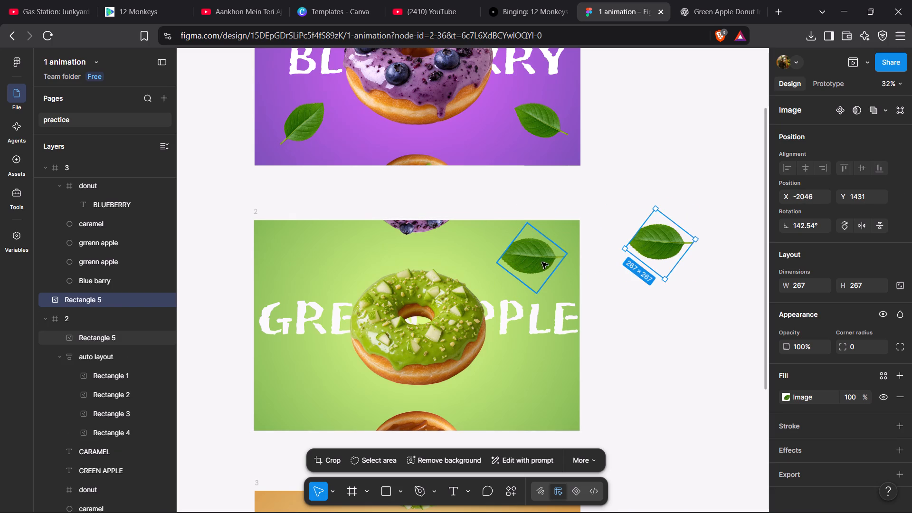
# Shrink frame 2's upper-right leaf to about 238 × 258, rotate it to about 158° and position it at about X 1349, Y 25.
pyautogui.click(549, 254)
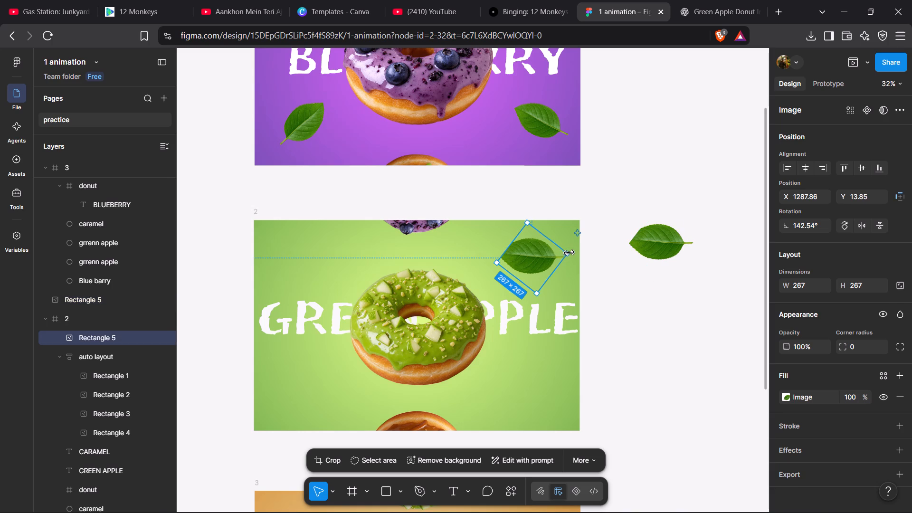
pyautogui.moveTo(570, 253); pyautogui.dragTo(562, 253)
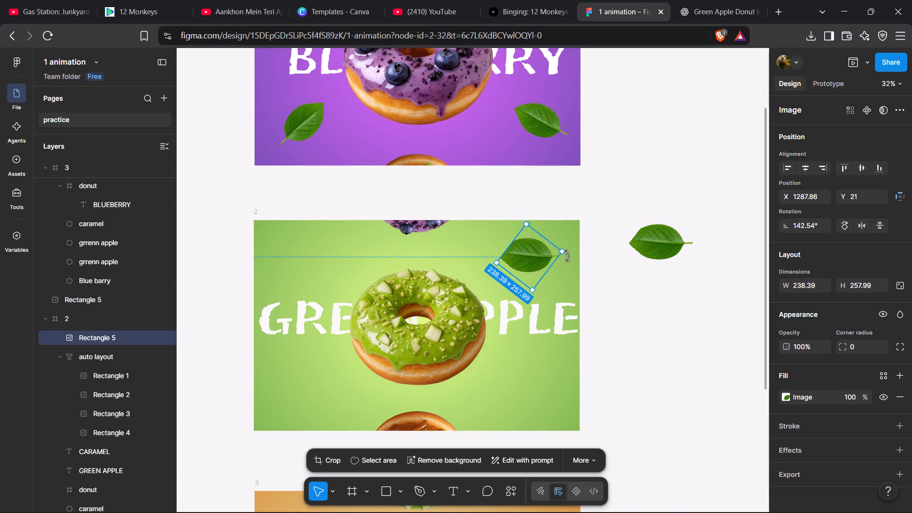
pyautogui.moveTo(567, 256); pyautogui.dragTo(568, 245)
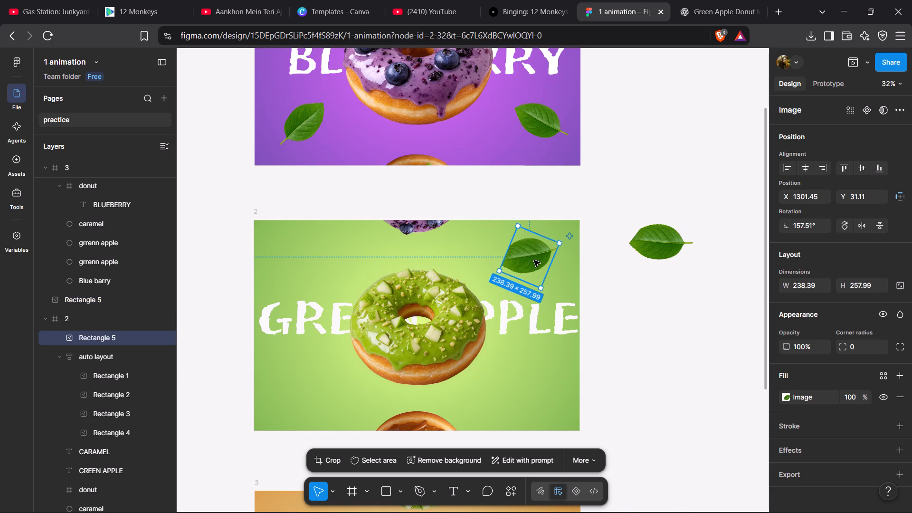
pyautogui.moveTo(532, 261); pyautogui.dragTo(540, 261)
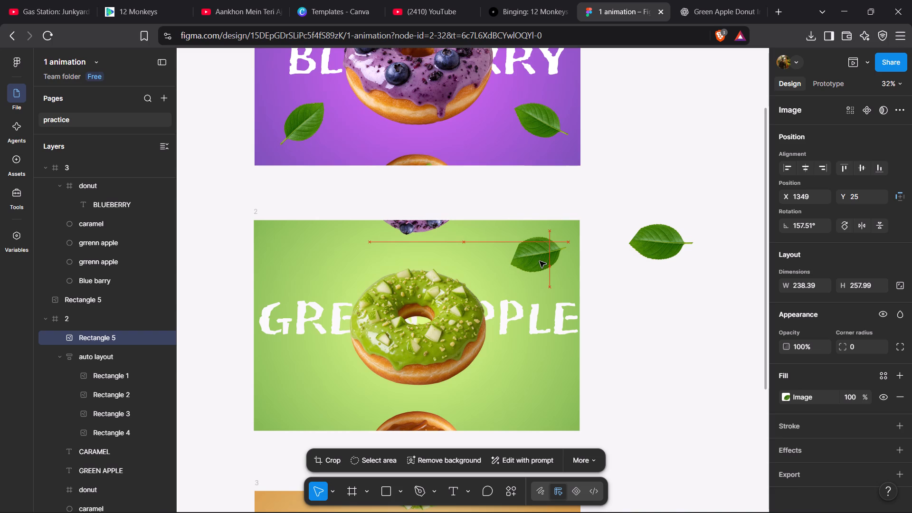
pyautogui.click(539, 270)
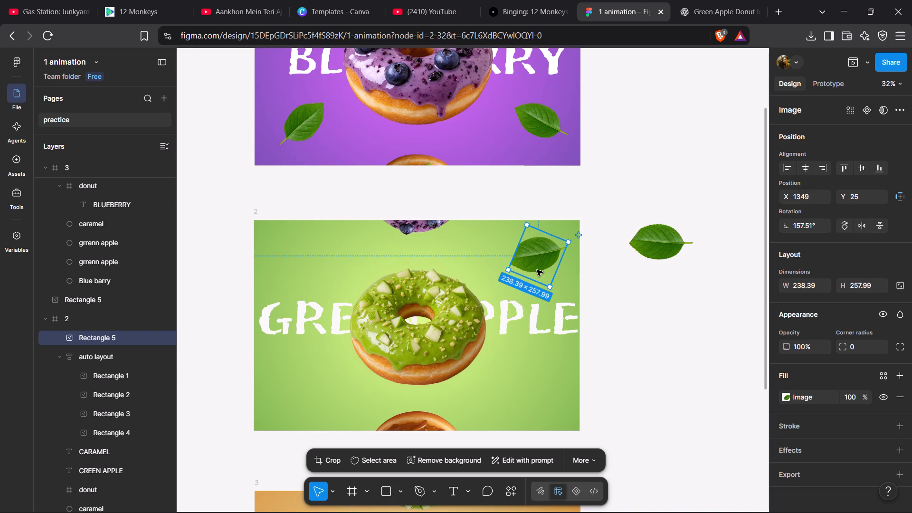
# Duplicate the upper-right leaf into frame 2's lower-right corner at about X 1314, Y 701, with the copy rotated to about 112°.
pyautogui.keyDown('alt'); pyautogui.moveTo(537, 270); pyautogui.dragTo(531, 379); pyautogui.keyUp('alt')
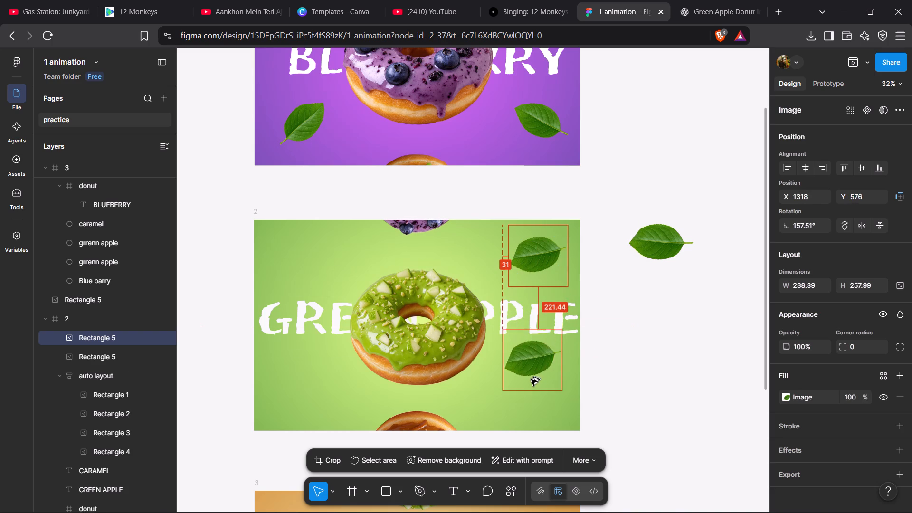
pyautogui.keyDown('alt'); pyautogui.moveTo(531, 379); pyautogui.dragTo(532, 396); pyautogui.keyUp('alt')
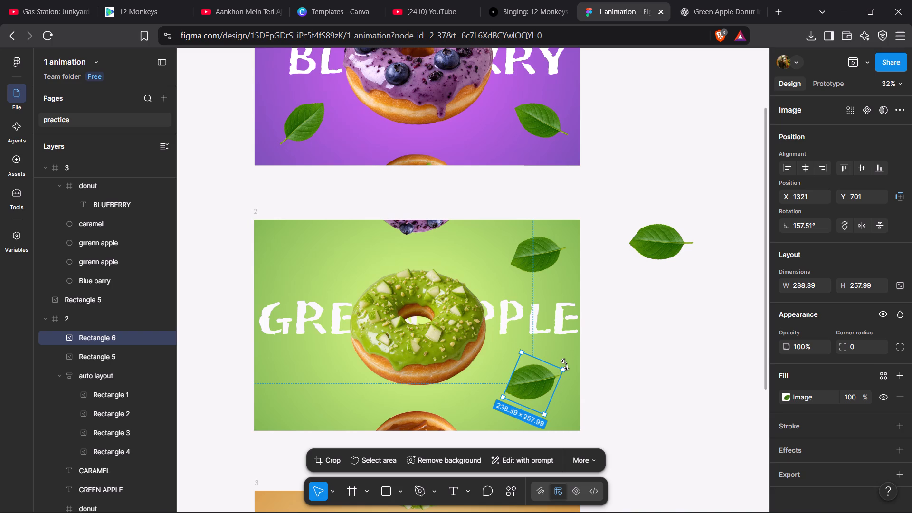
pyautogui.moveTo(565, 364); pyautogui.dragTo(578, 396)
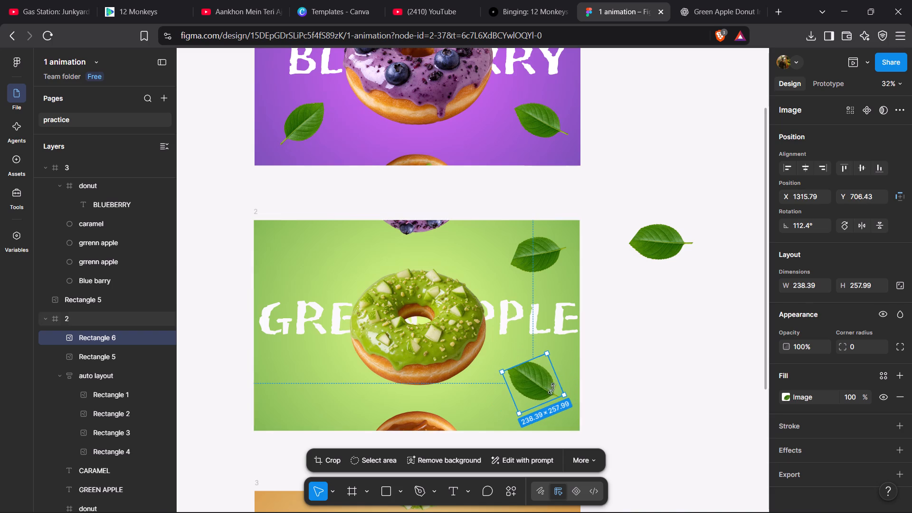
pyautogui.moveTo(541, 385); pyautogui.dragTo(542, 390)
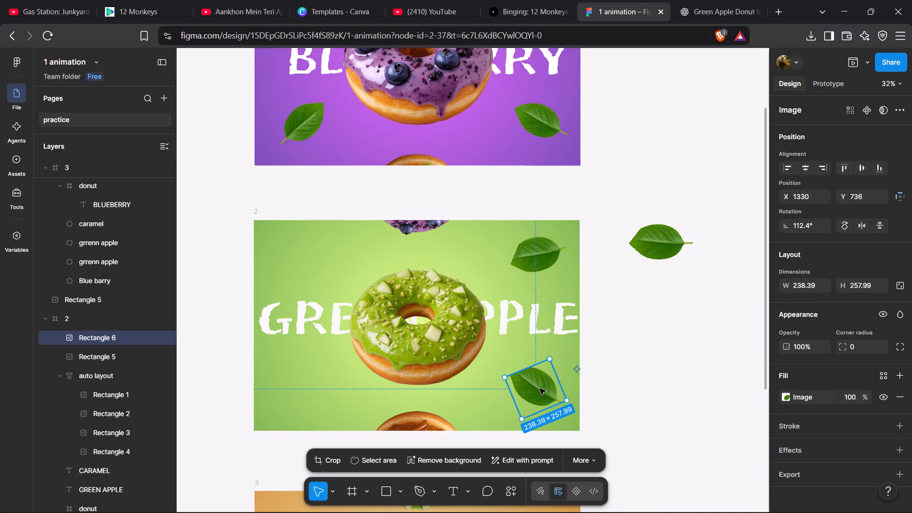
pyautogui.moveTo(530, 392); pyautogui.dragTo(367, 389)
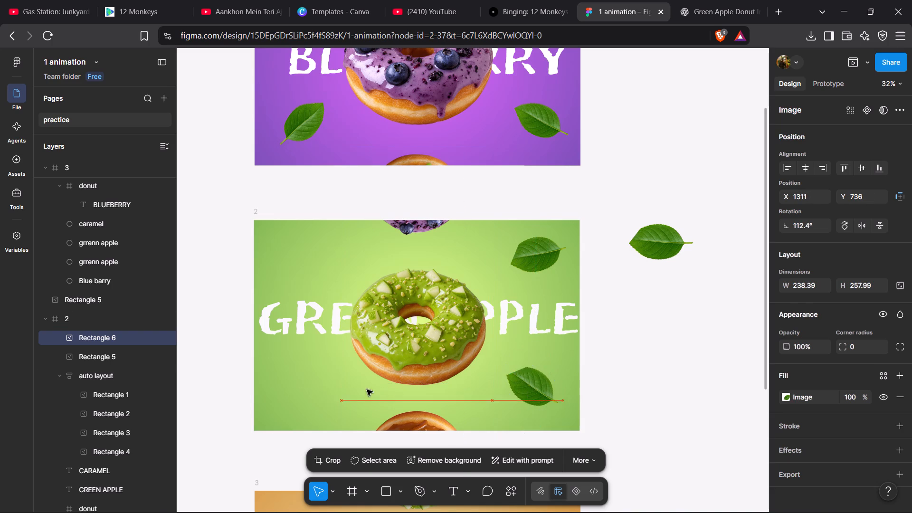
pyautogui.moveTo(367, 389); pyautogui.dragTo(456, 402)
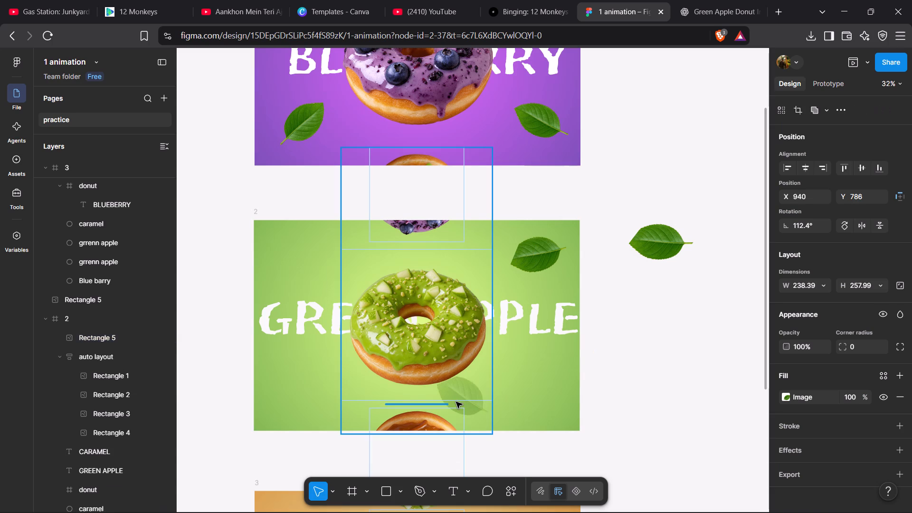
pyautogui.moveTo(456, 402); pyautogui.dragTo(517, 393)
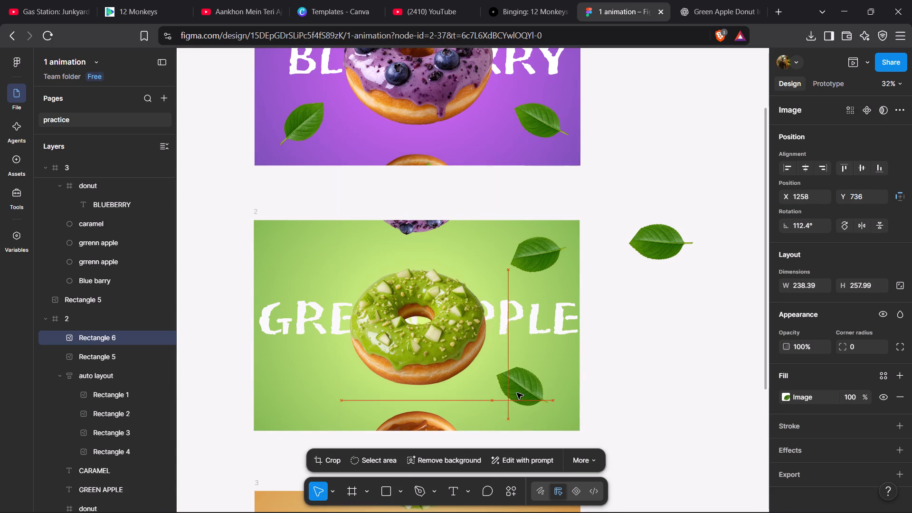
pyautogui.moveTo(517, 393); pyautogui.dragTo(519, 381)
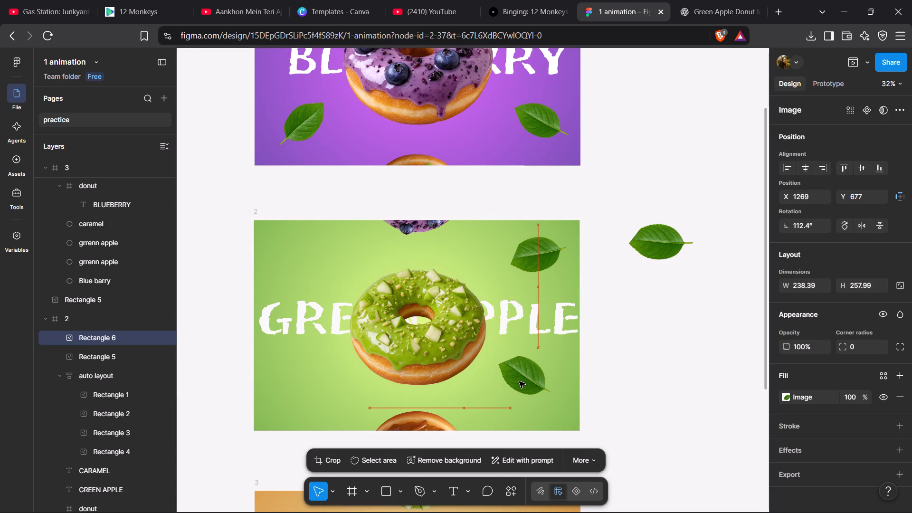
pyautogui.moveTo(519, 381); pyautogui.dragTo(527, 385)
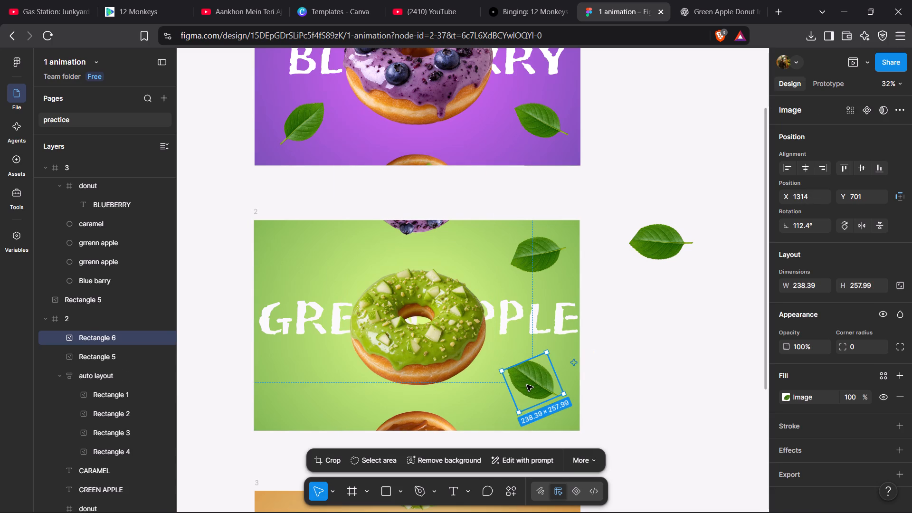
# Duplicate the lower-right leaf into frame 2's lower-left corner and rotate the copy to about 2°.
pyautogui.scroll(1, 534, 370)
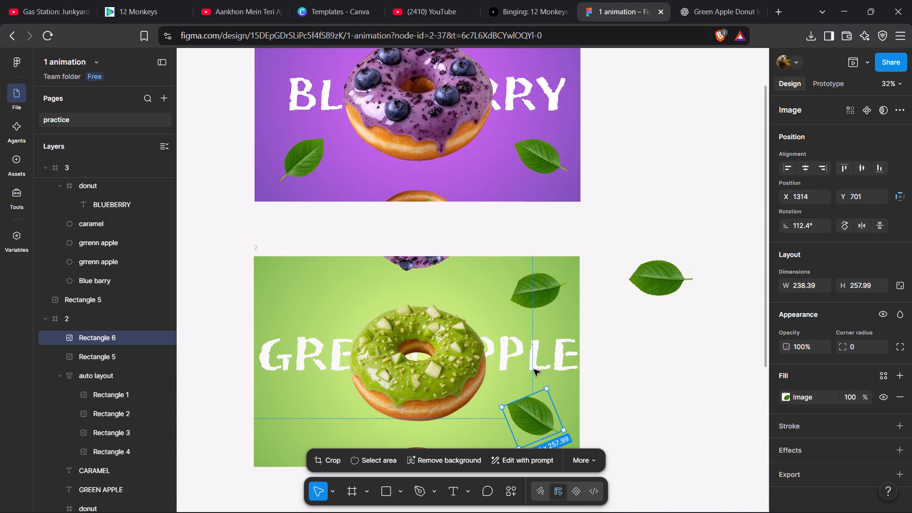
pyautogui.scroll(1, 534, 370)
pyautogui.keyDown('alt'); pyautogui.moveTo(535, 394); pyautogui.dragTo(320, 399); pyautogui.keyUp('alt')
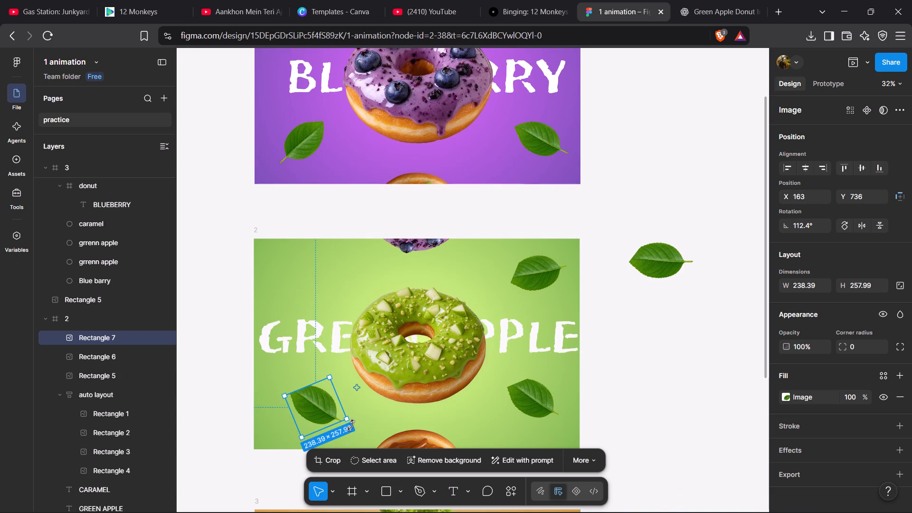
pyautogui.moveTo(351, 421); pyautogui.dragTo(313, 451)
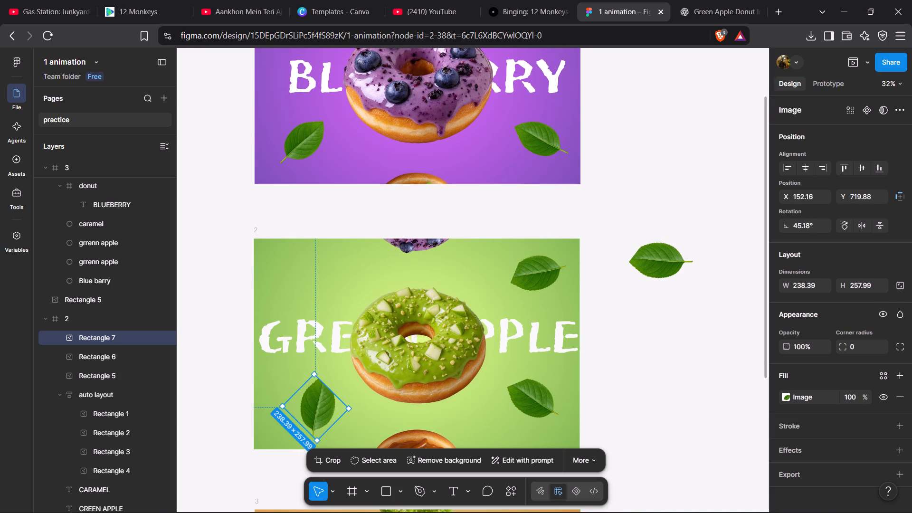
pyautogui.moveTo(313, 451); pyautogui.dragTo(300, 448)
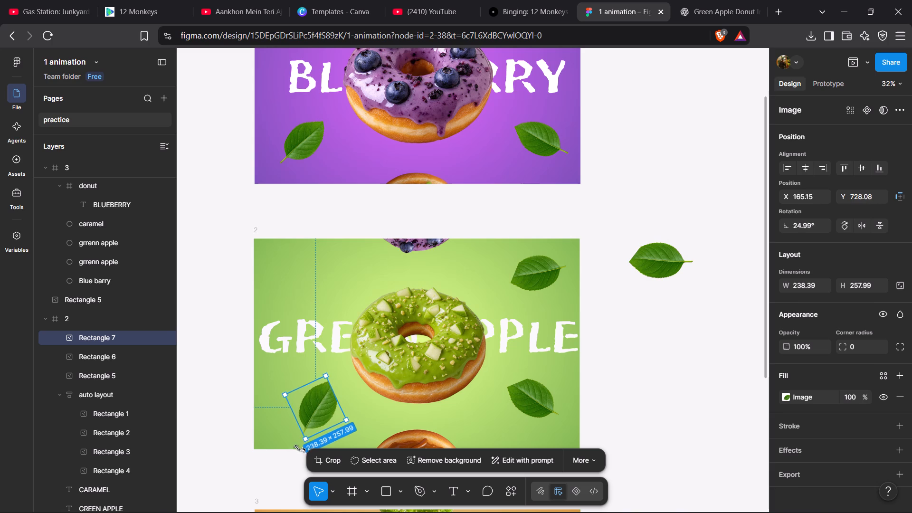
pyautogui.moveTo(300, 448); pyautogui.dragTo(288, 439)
# Nudge frame 1's lower-right leaf slightly inward and duplicate it into frame 2's upper-left corner at about X 166, Y 56.
pyautogui.scroll(1, 288, 439)
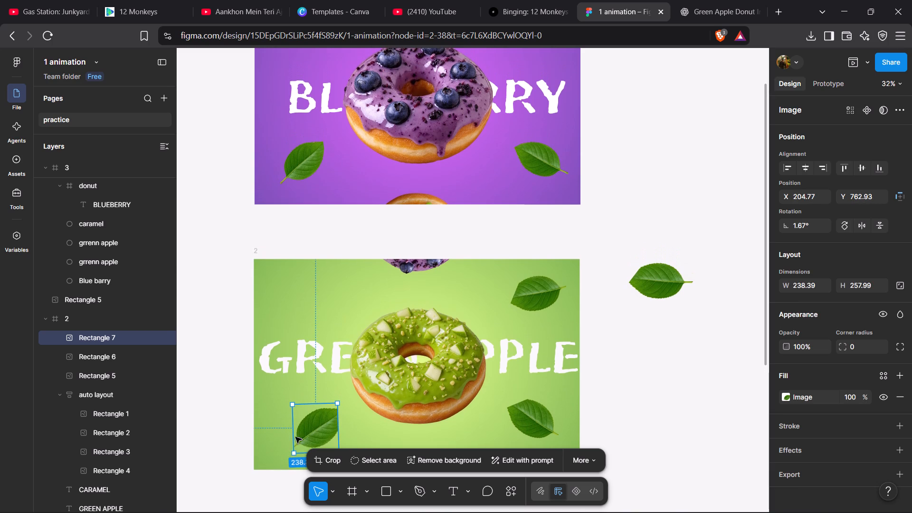
pyautogui.scroll(1, 458, 387)
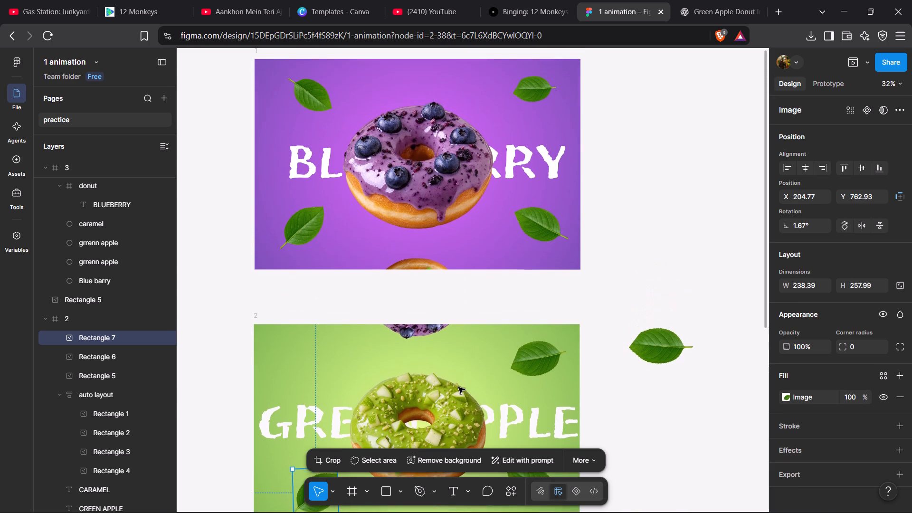
pyautogui.scroll(1, 458, 387)
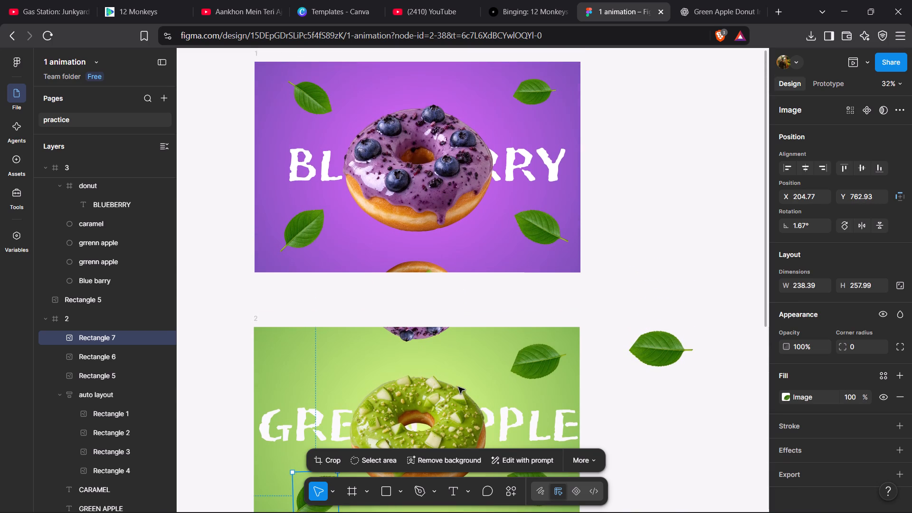
pyautogui.scroll(-2, 458, 387)
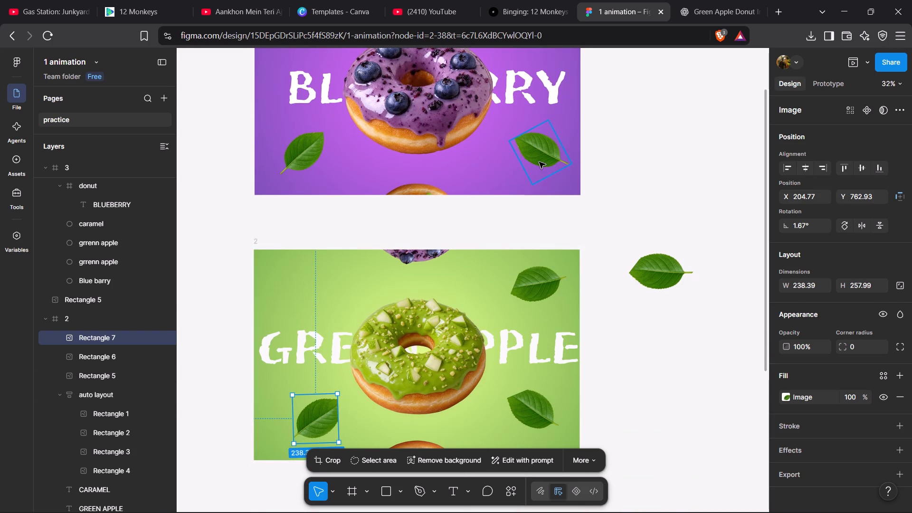
pyautogui.moveTo(539, 162); pyautogui.dragTo(347, 291)
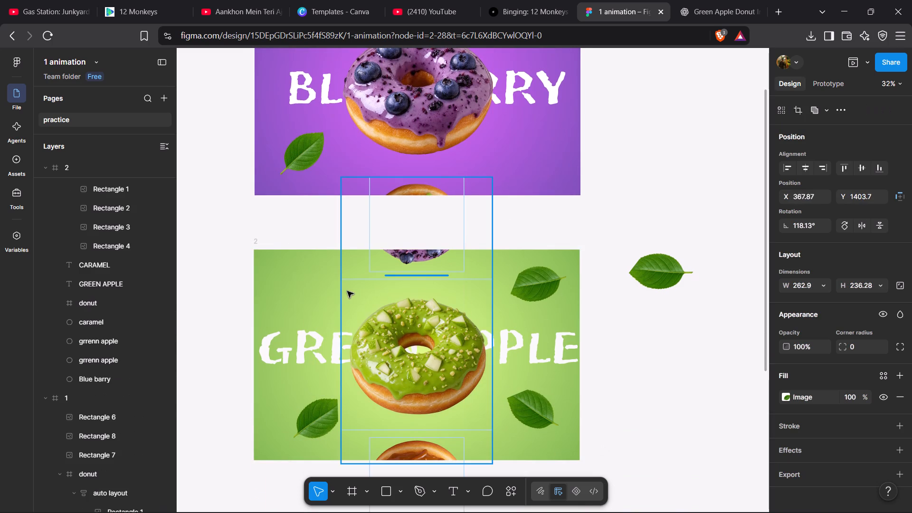
pyautogui.moveTo(347, 291); pyautogui.dragTo(536, 158)
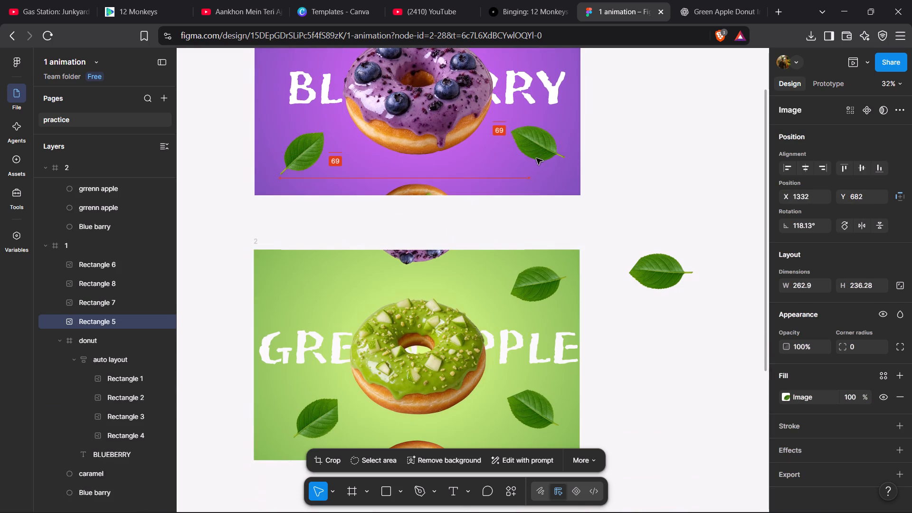
pyautogui.moveTo(536, 158); pyautogui.dragTo(532, 166)
pyautogui.keyDown('alt'); pyautogui.moveTo(532, 166); pyautogui.dragTo(315, 305); pyautogui.keyUp('alt')
# Delete frame 2's lower-left, upper-right and lower-right leaves and the spare leaf on the empty canvas.
pyautogui.click(324, 412)
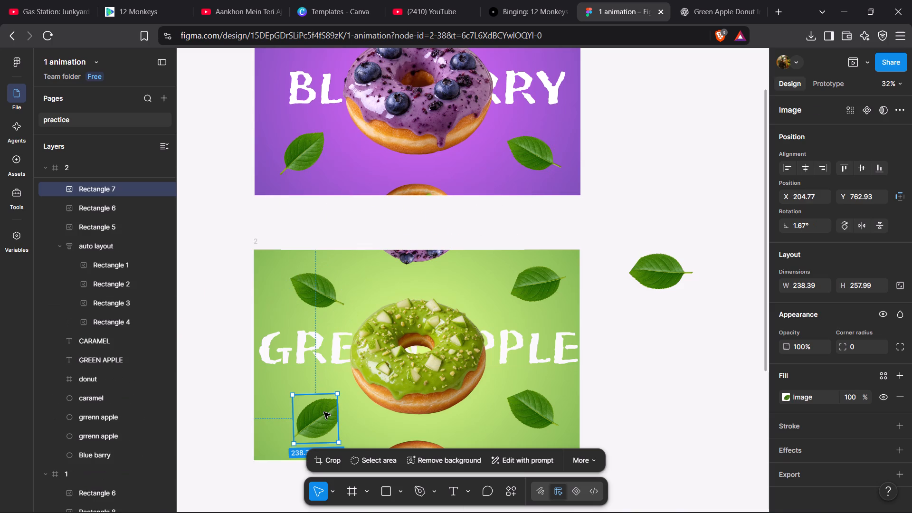
pyautogui.press('Delete')
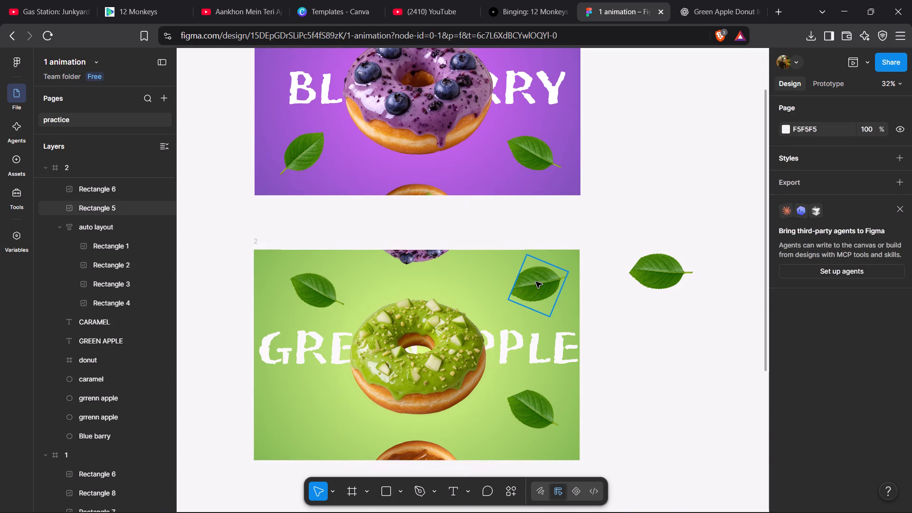
pyautogui.click(536, 282)
pyautogui.press('Delete')
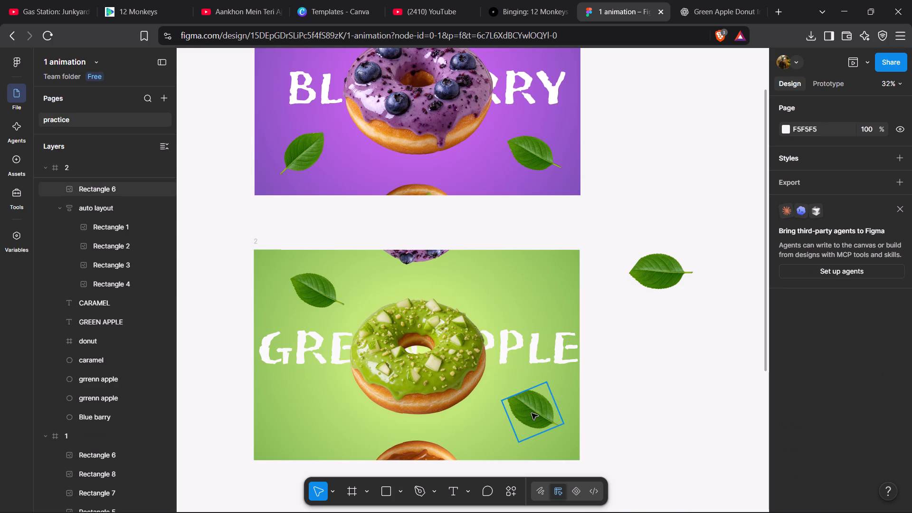
pyautogui.click(532, 413)
pyautogui.press('Delete')
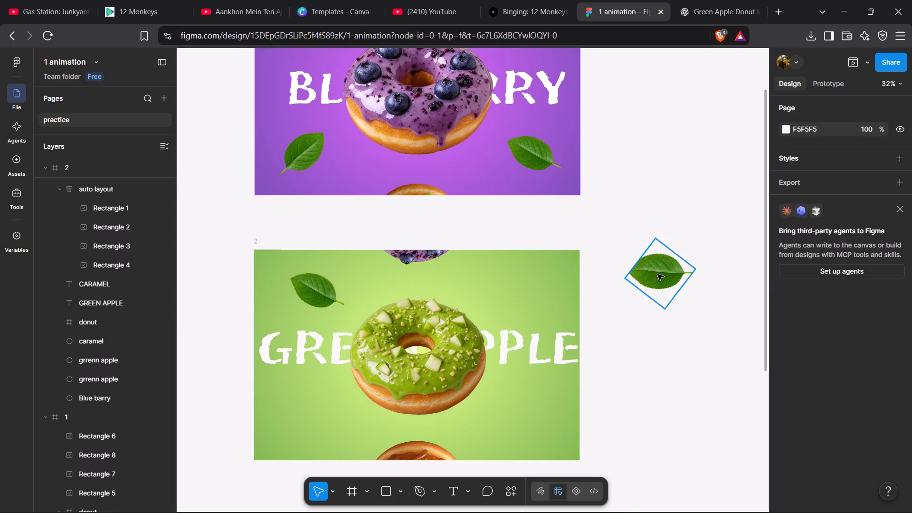
pyautogui.click(657, 274)
pyautogui.press('Delete')
# Rotate frame 2's upper-left leaf to about -54° and position it at about X 96, Y 0.
pyautogui.click(314, 291)
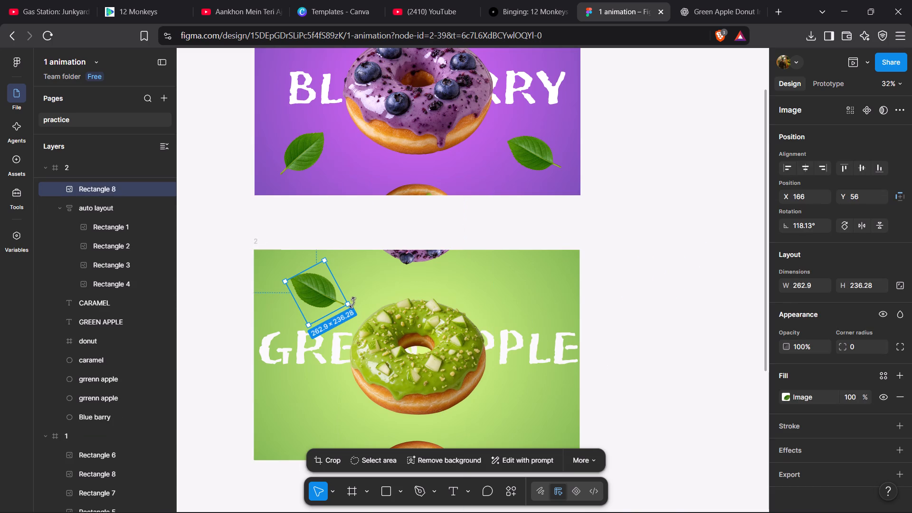
pyautogui.moveTo(352, 303); pyautogui.dragTo(251, 297)
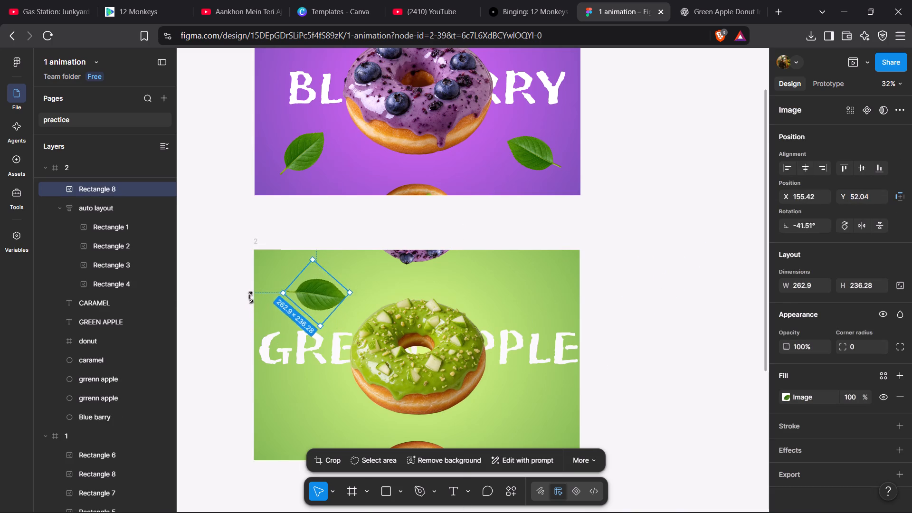
pyautogui.moveTo(251, 297); pyautogui.dragTo(250, 285)
pyautogui.moveTo(320, 289); pyautogui.dragTo(307, 278)
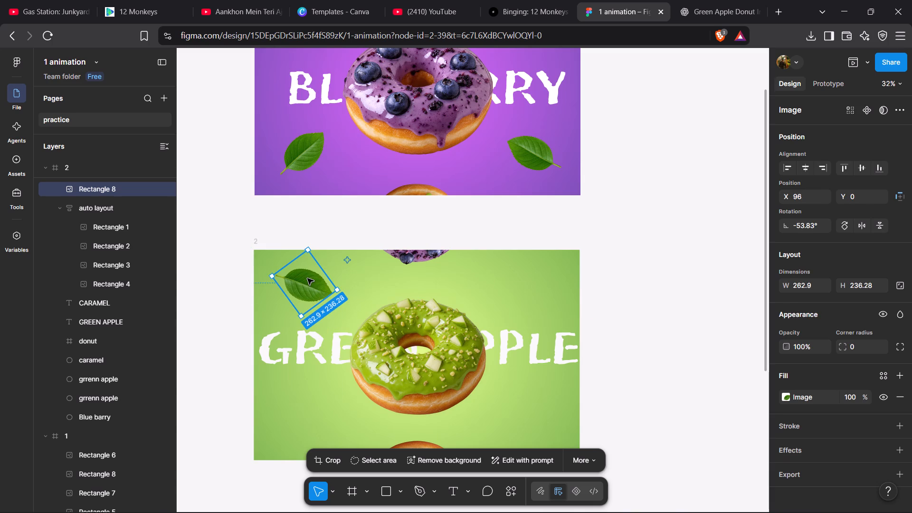
# Duplicate the upper-left leaf into frame 2's lower-left corner at about X 96, Y 664.
pyautogui.keyDown('alt'); pyautogui.moveTo(307, 278); pyautogui.dragTo(304, 394); pyautogui.keyUp('alt')
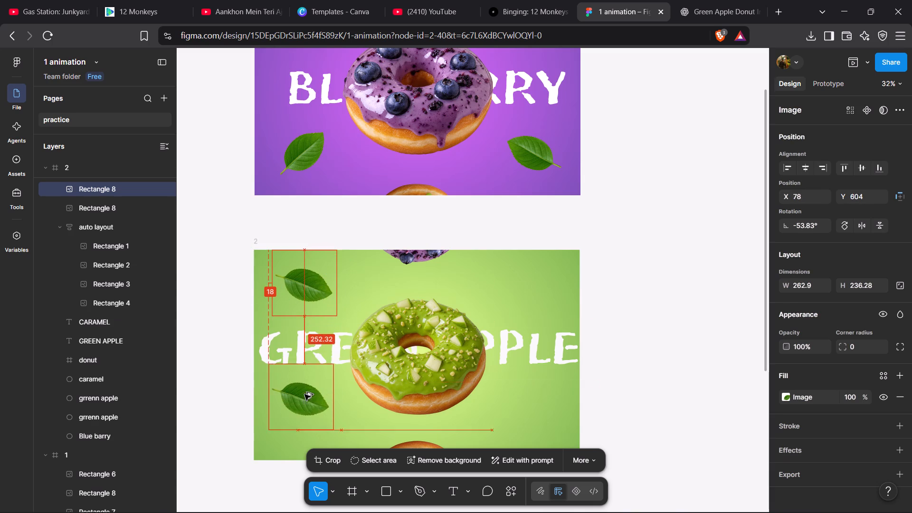
pyautogui.keyDown('alt'); pyautogui.moveTo(304, 394); pyautogui.dragTo(307, 404); pyautogui.keyUp('alt')
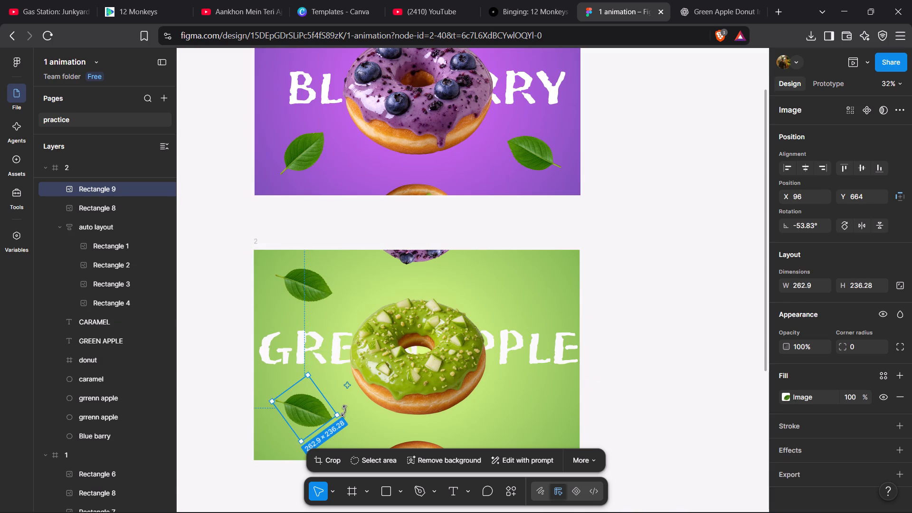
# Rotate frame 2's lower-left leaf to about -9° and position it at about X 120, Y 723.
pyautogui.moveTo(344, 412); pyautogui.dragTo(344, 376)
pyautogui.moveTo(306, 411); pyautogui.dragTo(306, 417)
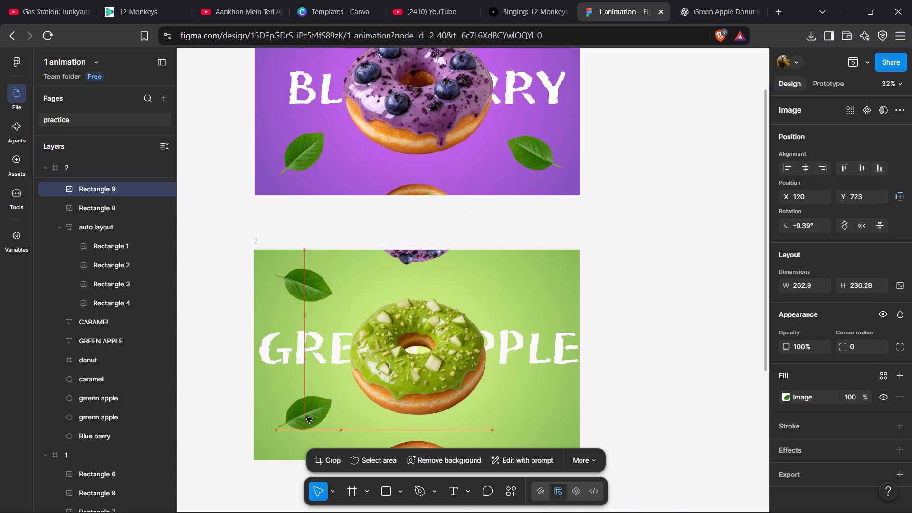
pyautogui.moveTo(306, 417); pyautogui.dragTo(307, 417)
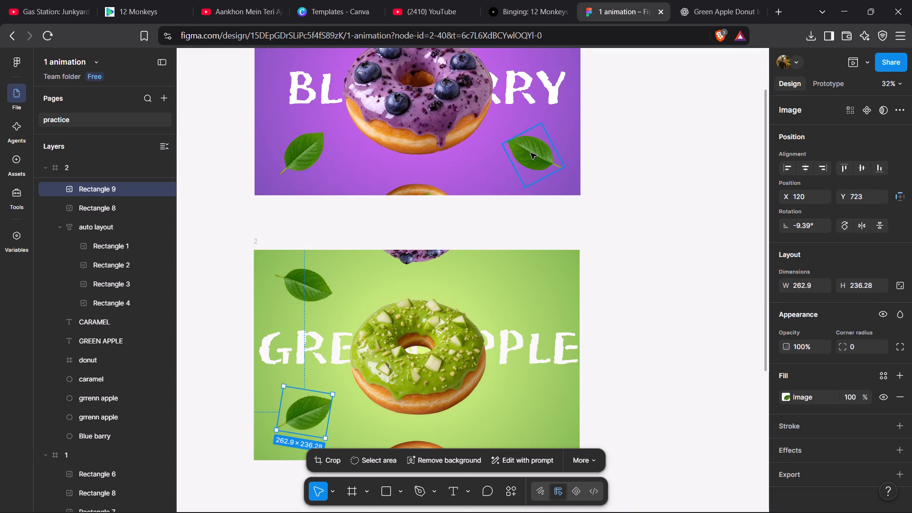
# Duplicate frame 1's lower-right leaf into frame 2 at about X 1358, Y 735 and its upper-right leaf at about X 1328, Y 62.
pyautogui.click(532, 147)
pyautogui.keyDown('alt'); pyautogui.moveTo(532, 147); pyautogui.dragTo(537, 404); pyautogui.keyUp('alt')
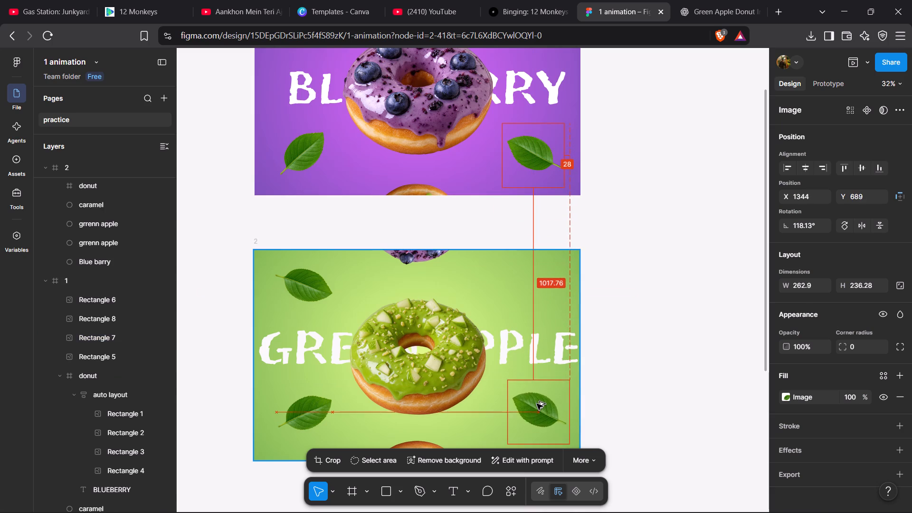
pyautogui.keyDown('alt'); pyautogui.moveTo(537, 404); pyautogui.dragTo(537, 412); pyautogui.keyUp('alt')
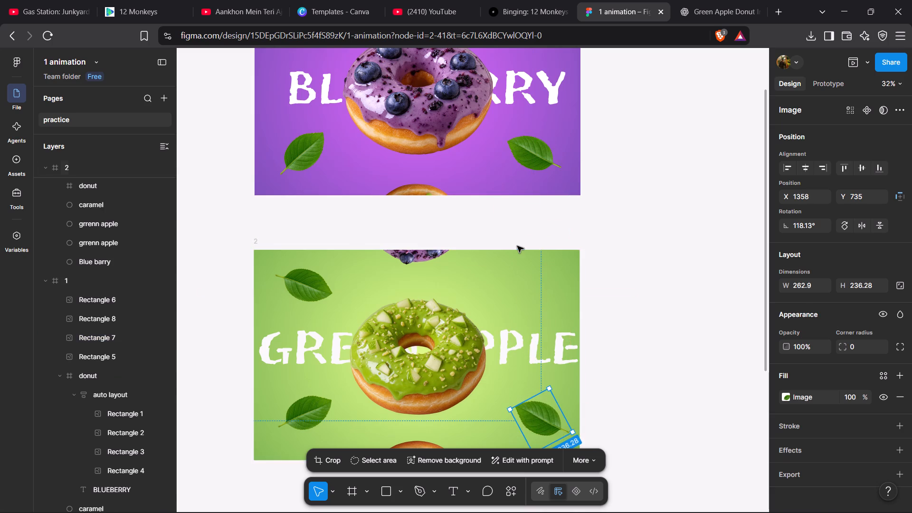
pyautogui.scroll(1, 517, 246)
pyautogui.click(534, 77)
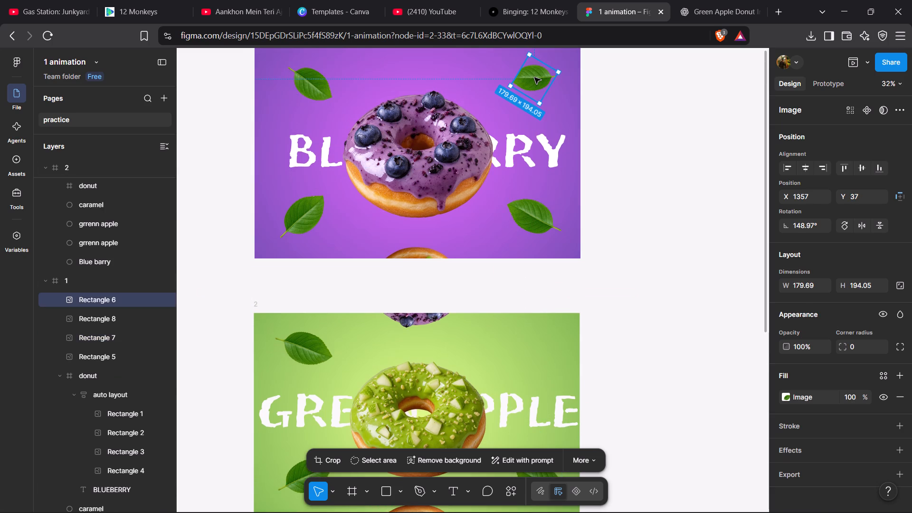
pyautogui.keyDown('alt'); pyautogui.moveTo(534, 77); pyautogui.dragTo(518, 293); pyautogui.keyUp('alt')
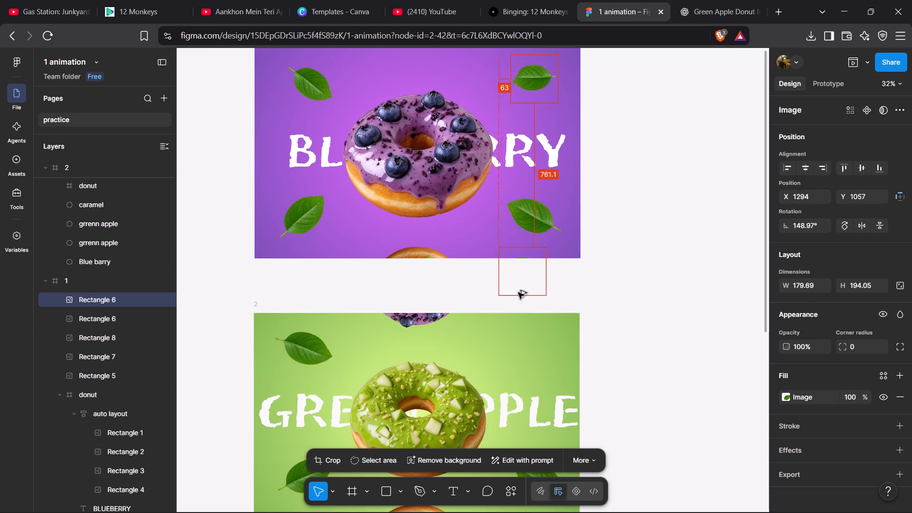
pyautogui.keyDown('alt'); pyautogui.moveTo(518, 293); pyautogui.dragTo(527, 346); pyautogui.keyUp('alt')
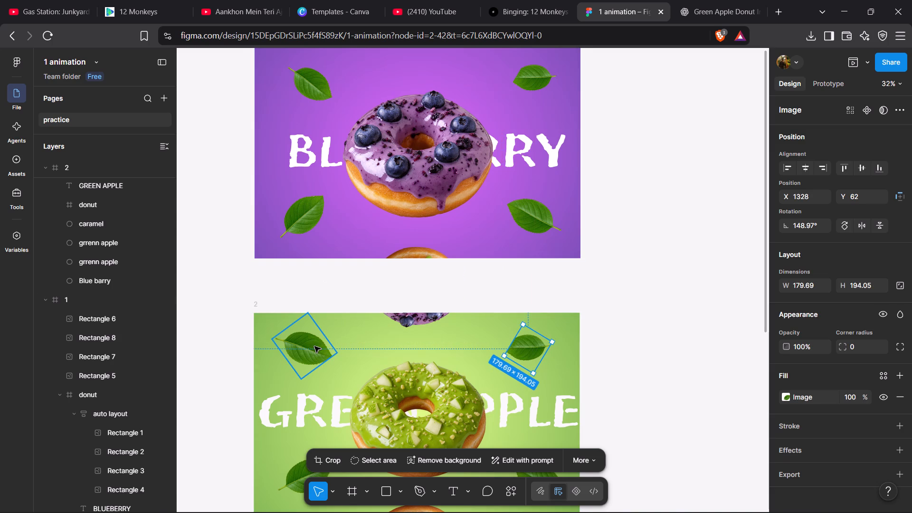
# Delete frame 2's upper-left and lower-left leaves.
pyautogui.click(314, 346)
pyautogui.press('Delete')
pyautogui.scroll(-1, 314, 346)
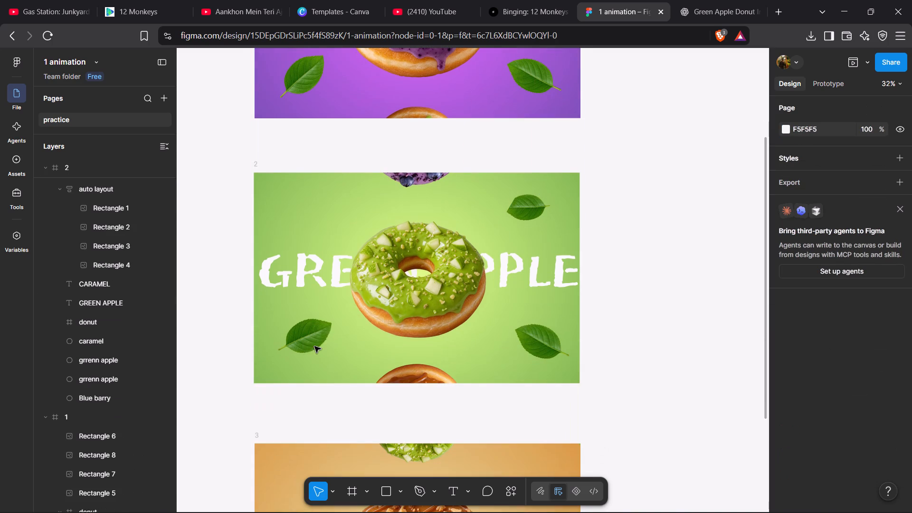
pyautogui.click(311, 347)
pyautogui.press('Delete')
# Duplicate frame 1's lower-left leaf into frame 2 at about X 68, Y 767 and its upper-left leaf at about X 139, Y 35.
pyautogui.scroll(2, 311, 347)
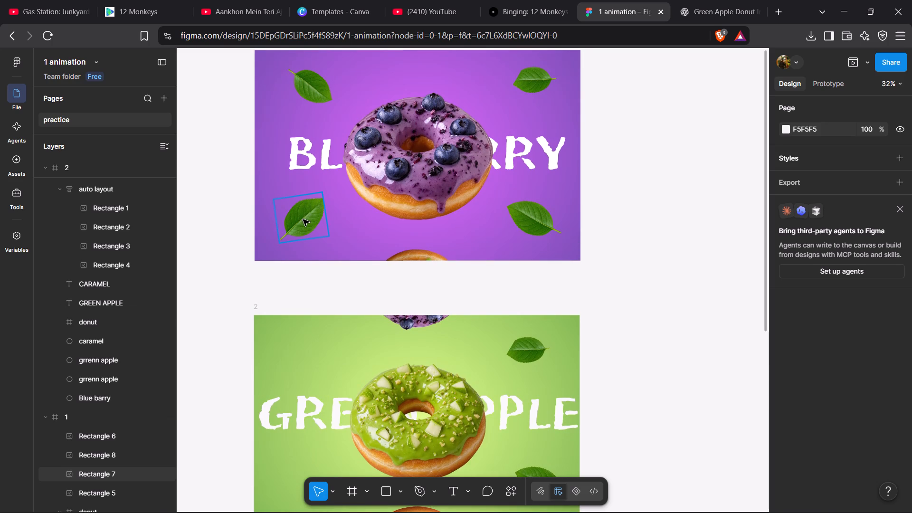
pyautogui.keyDown('alt'); pyautogui.moveTo(303, 219); pyautogui.dragTo(280, 486); pyautogui.keyUp('alt')
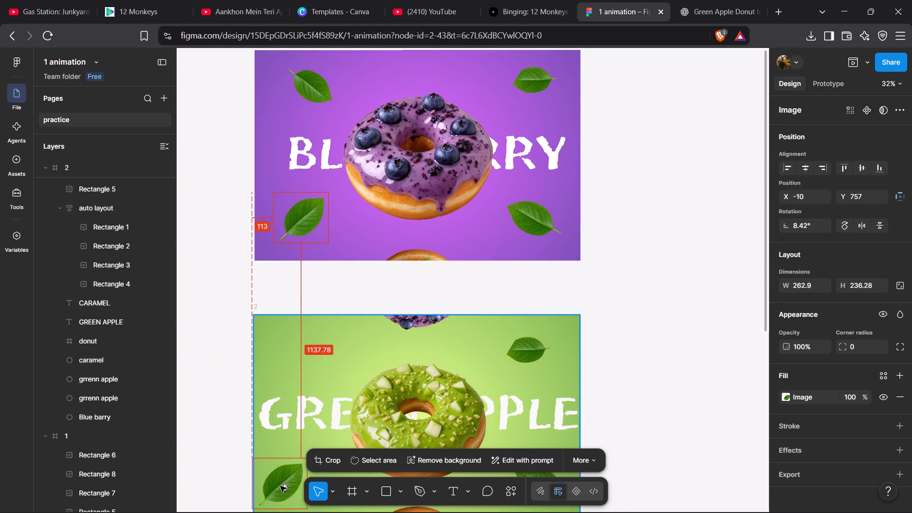
pyautogui.keyDown('alt'); pyautogui.moveTo(280, 486); pyautogui.dragTo(297, 487); pyautogui.keyUp('alt')
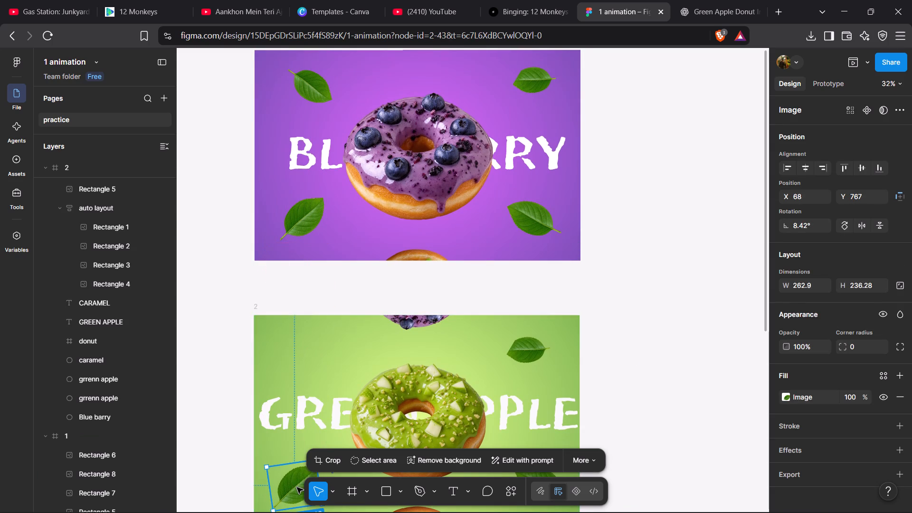
pyautogui.keyDown('alt'); pyautogui.moveTo(311, 97); pyautogui.dragTo(305, 363); pyautogui.keyUp('alt')
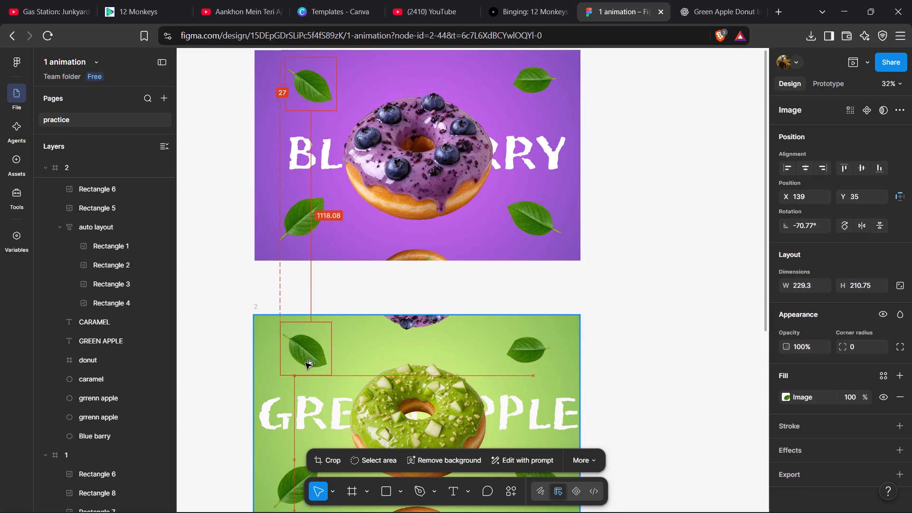
pyautogui.keyDown('alt'); pyautogui.moveTo(305, 363); pyautogui.dragTo(305, 362); pyautogui.keyUp('alt')
pyautogui.click(632, 251)
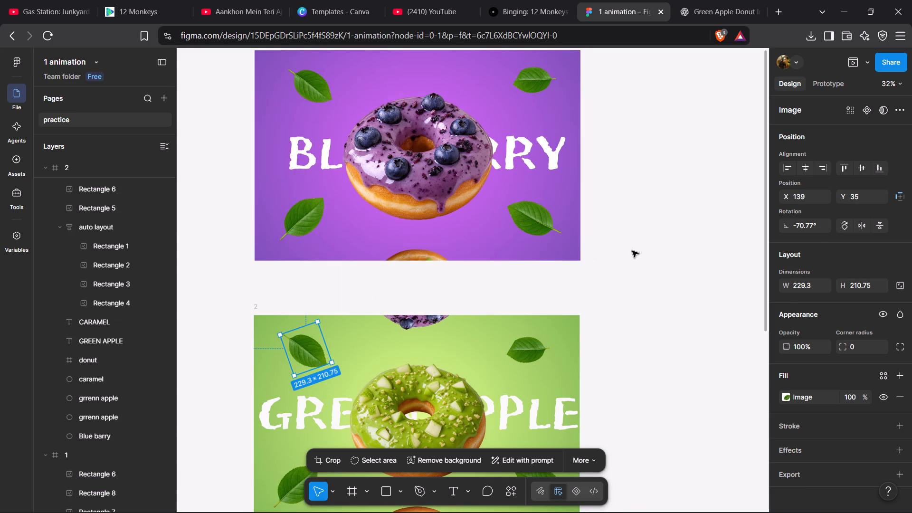
# Duplicate frame 2's lower-right leaf into frame 3 at about X 1345, Y 773 and its lower-left leaf at about X 64, Y 770.
pyautogui.scroll(-3, 554, 284)
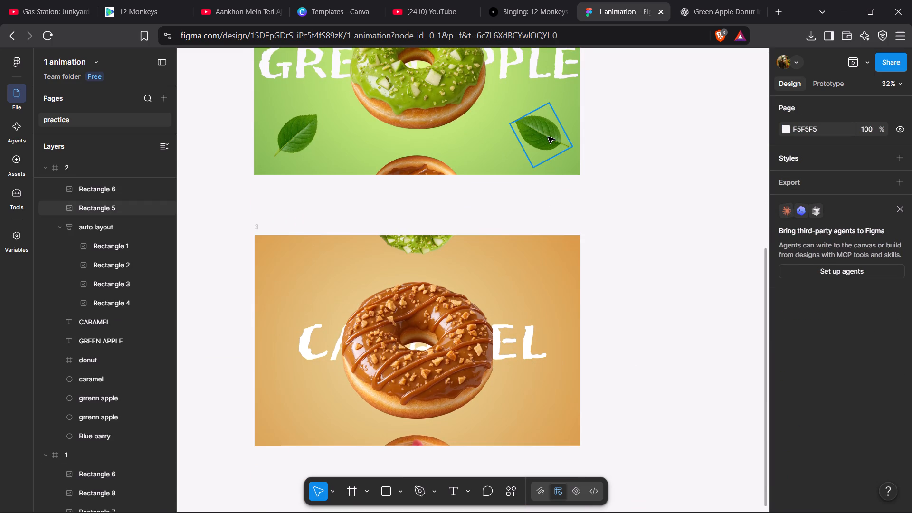
pyautogui.keyDown('alt'); pyautogui.moveTo(548, 137); pyautogui.dragTo(548, 388); pyautogui.keyUp('alt')
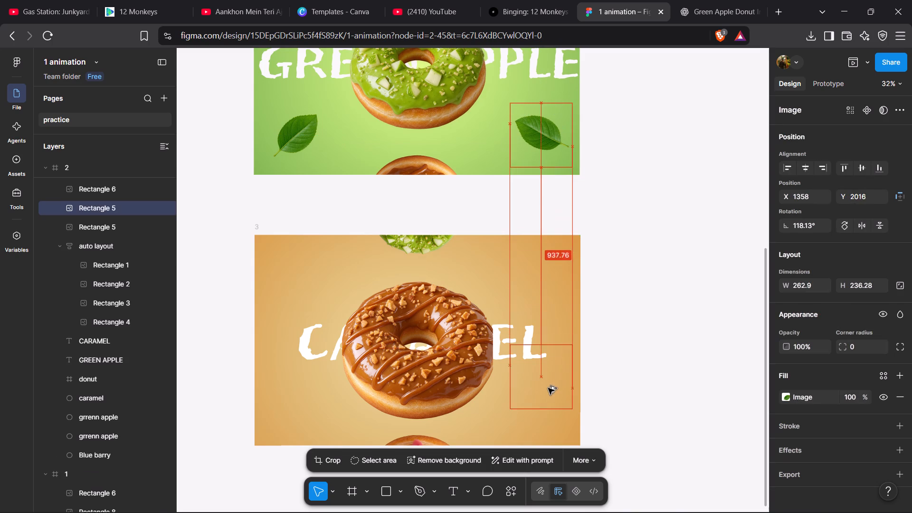
pyautogui.keyDown('alt'); pyautogui.moveTo(548, 388); pyautogui.dragTo(548, 412); pyautogui.keyUp('alt')
pyautogui.click(548, 412)
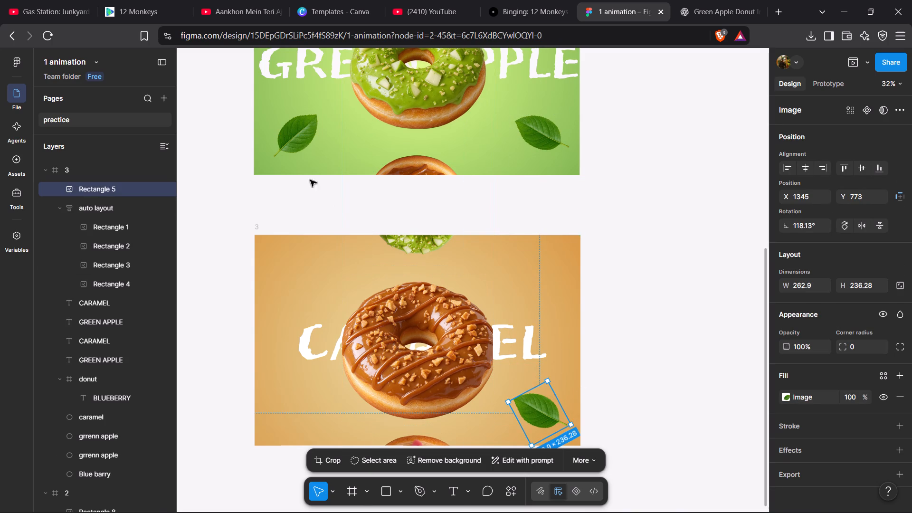
pyautogui.keyDown('alt'); pyautogui.moveTo(288, 143); pyautogui.dragTo(292, 330); pyautogui.keyUp('alt')
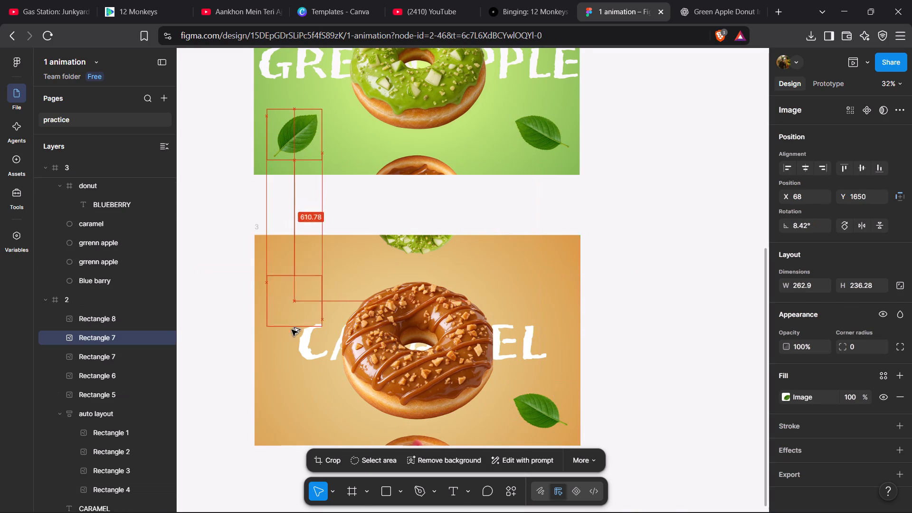
pyautogui.keyDown('alt'); pyautogui.moveTo(292, 330); pyautogui.dragTo(291, 415); pyautogui.keyUp('alt')
# Duplicate frame 2's upper-left leaf into frame 3 at about X 135, Y 62 and its upper-right leaf at about X 1345, Y 77.
pyautogui.scroll(1, 310, 323)
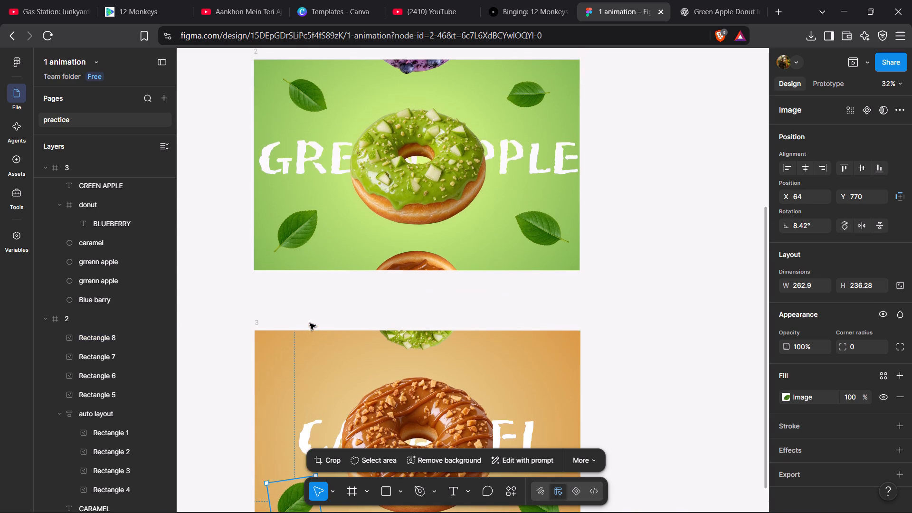
pyautogui.keyDown('alt'); pyautogui.moveTo(305, 94); pyautogui.dragTo(304, 368); pyautogui.keyUp('alt')
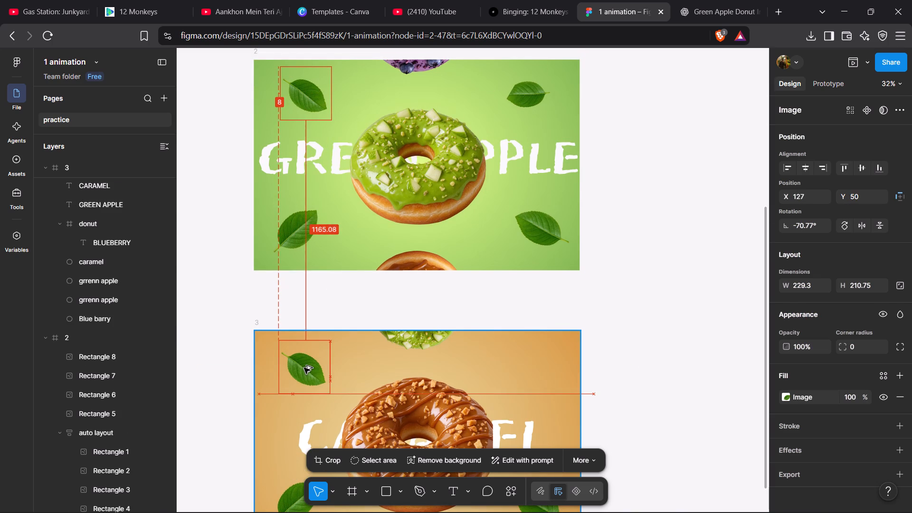
pyautogui.keyDown('alt'); pyautogui.moveTo(304, 368); pyautogui.dragTo(305, 370); pyautogui.keyUp('alt')
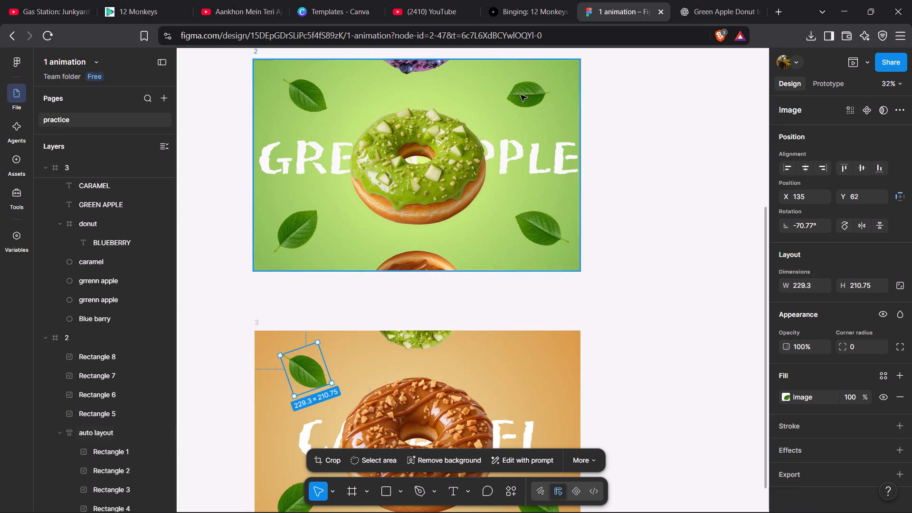
pyautogui.keyDown('alt'); pyautogui.moveTo(524, 91); pyautogui.dragTo(533, 297); pyautogui.keyUp('alt')
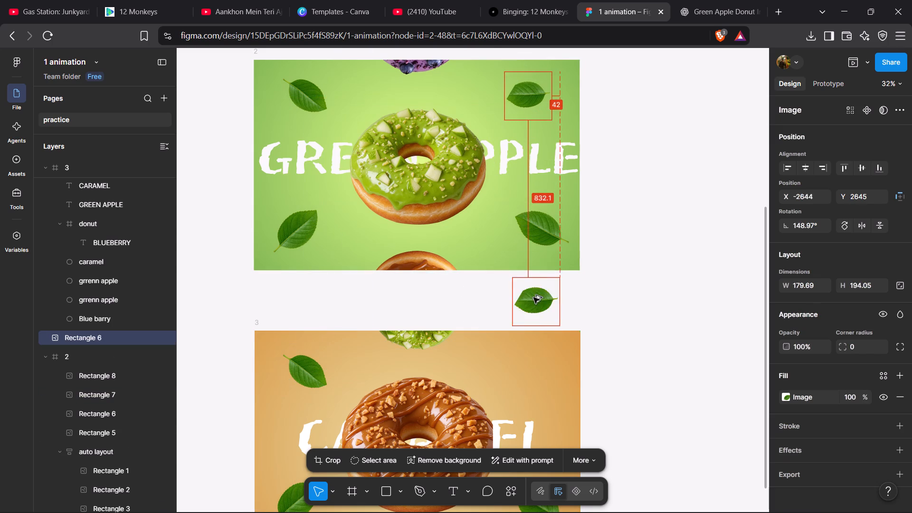
pyautogui.keyDown('alt'); pyautogui.moveTo(533, 297); pyautogui.dragTo(529, 364); pyautogui.keyUp('alt')
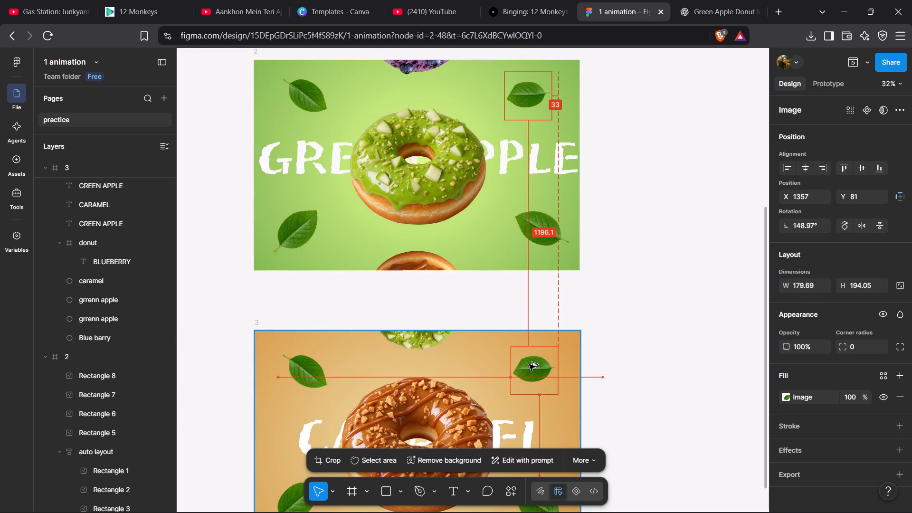
pyautogui.keyDown('alt'); pyautogui.moveTo(529, 364); pyautogui.dragTo(526, 364); pyautogui.keyUp('alt')
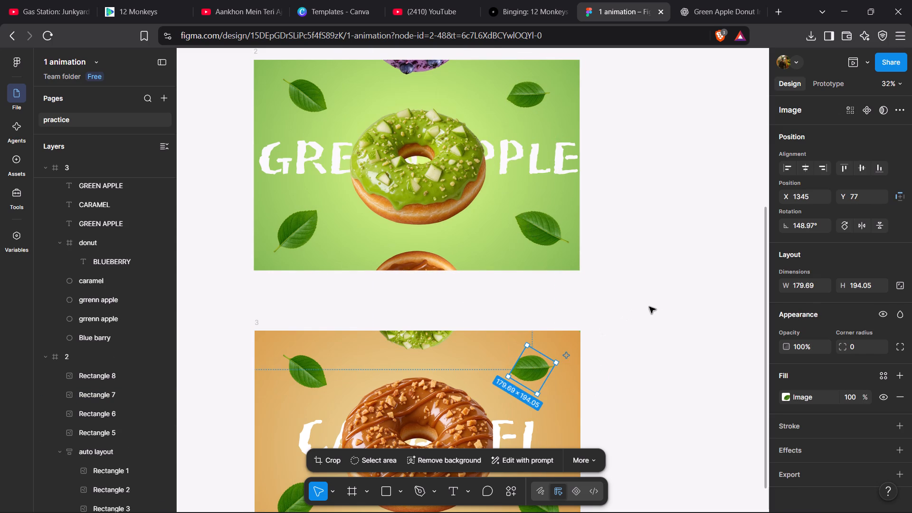
pyautogui.click(653, 304)
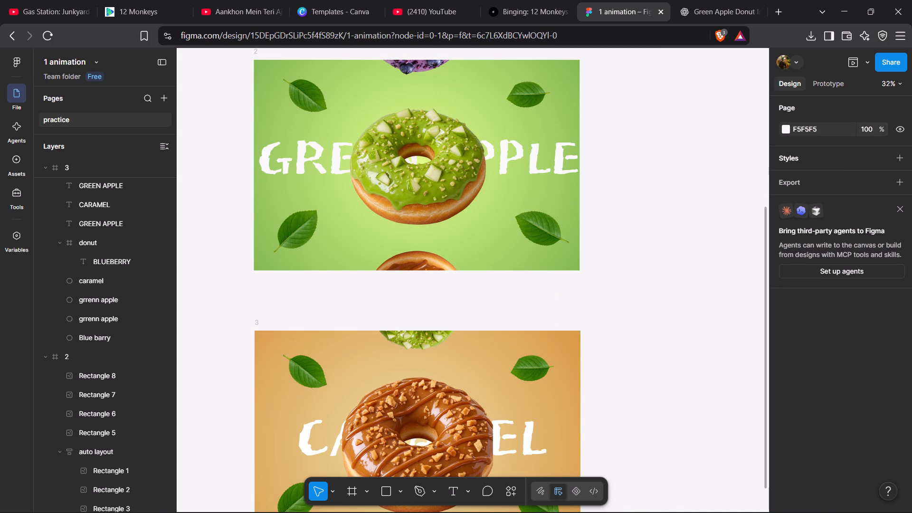
# Switch to prototype mode and look over the connections between the frames.
pyautogui.click(828, 92)
pyautogui.click(827, 82)
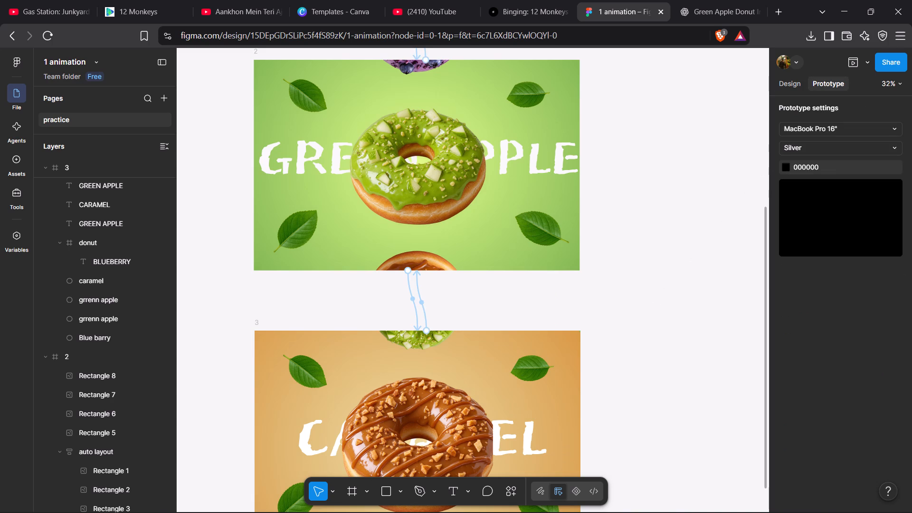
pyautogui.scroll(5, 594, 187)
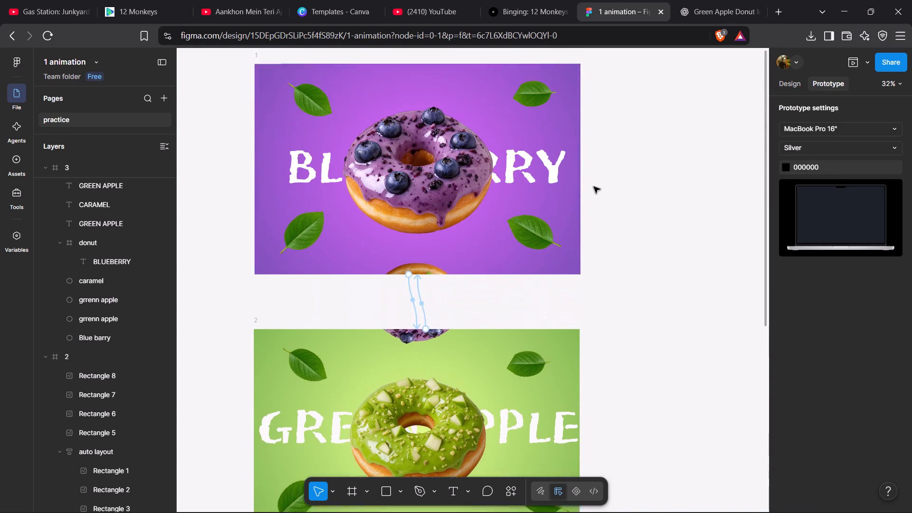
pyautogui.scroll(3, 594, 187)
pyautogui.scroll(-4, 594, 187)
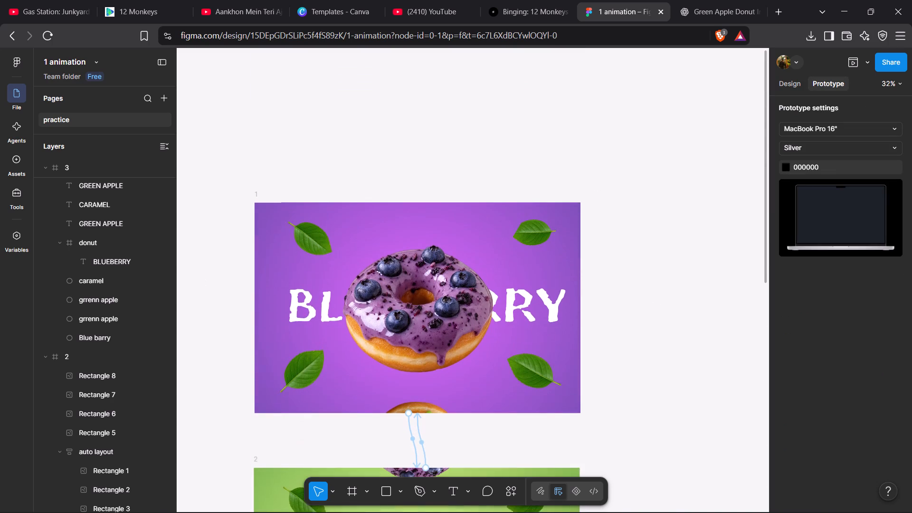
# Collapse the layer contents of frames 2, 1 and 3.
pyautogui.click(42, 358)
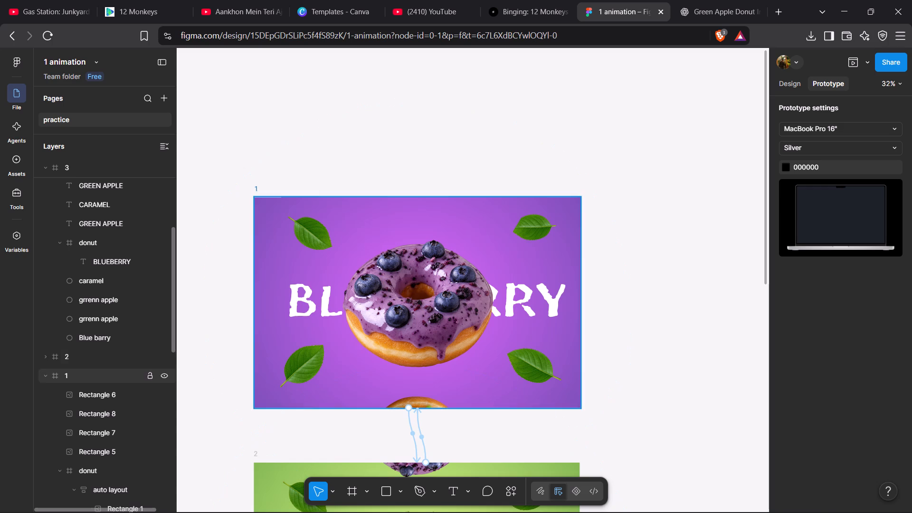
pyautogui.click(49, 378)
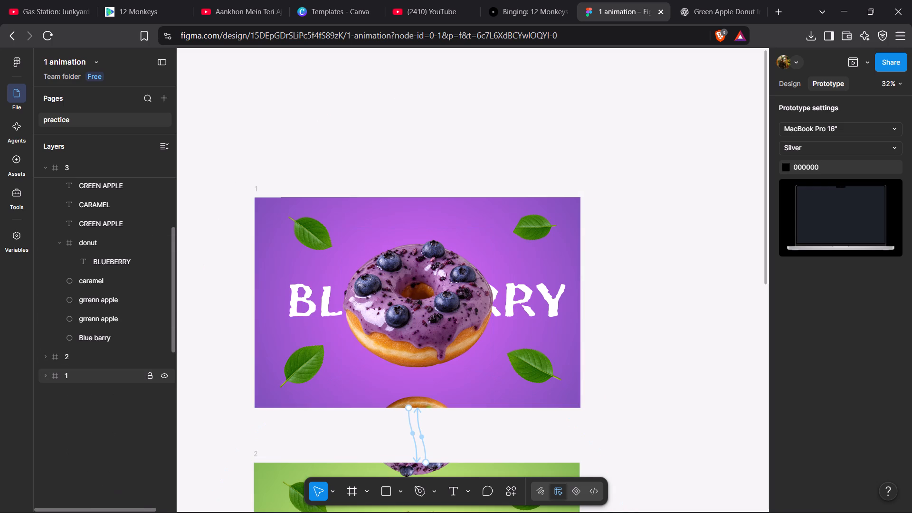
pyautogui.click(43, 169)
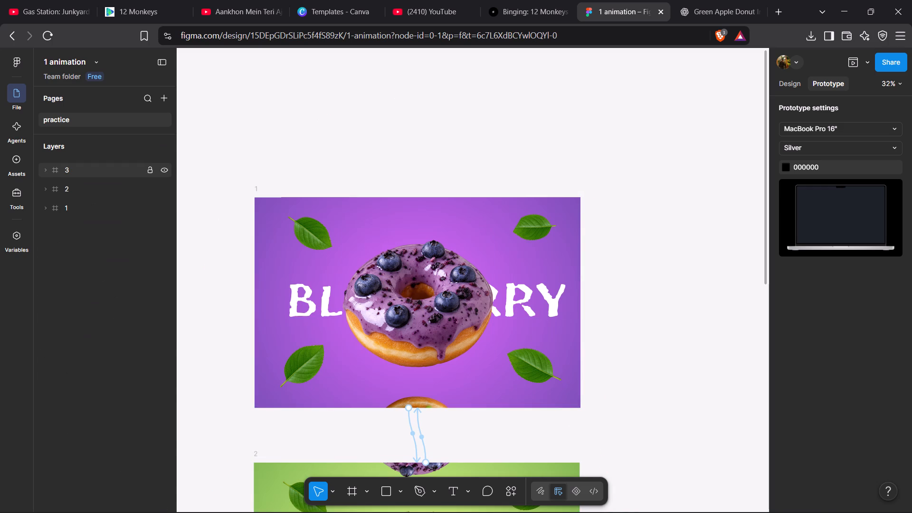
# Preview the prototype and advance from the blueberry frame to the green apple frame to check the transition.
pyautogui.hscroll(1, 374, 141)
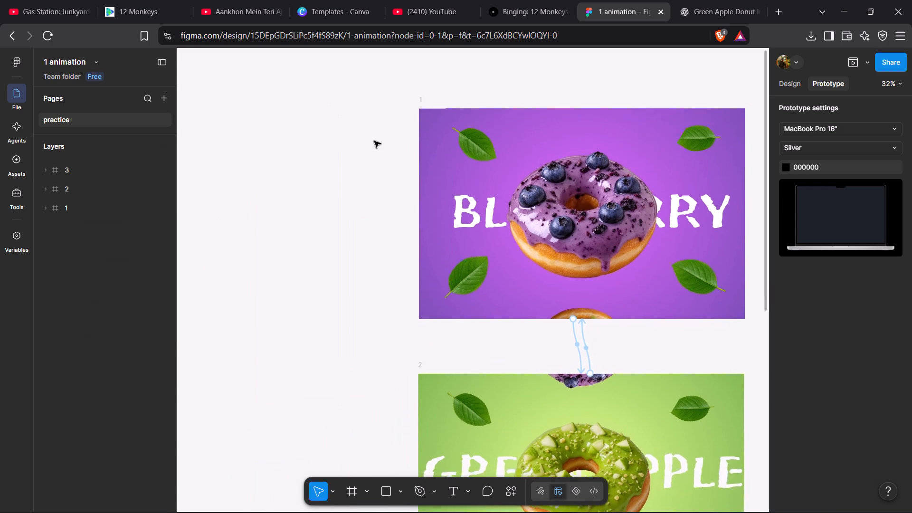
pyautogui.hscroll(1, 374, 141)
pyautogui.scroll(1, 374, 141)
pyautogui.scroll(-2, 374, 141)
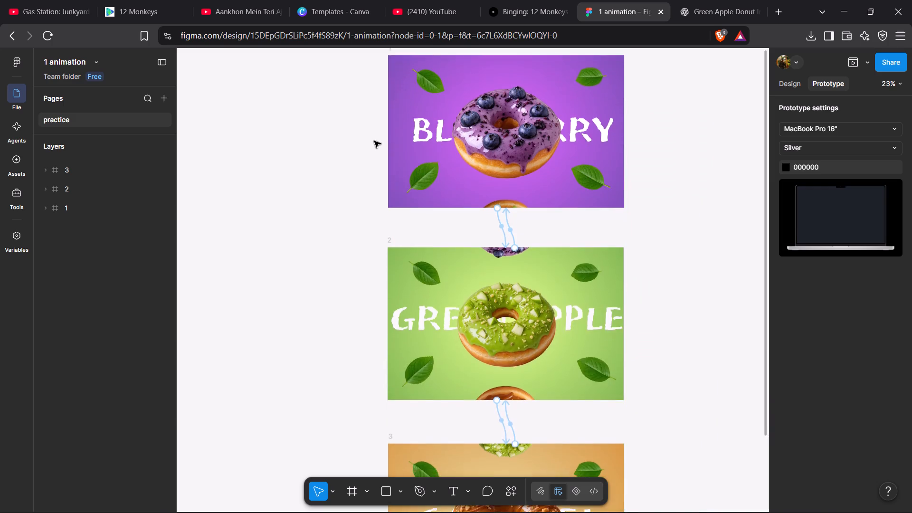
pyautogui.scroll(-2, 374, 141)
pyautogui.scroll(3, 374, 141)
pyautogui.hscroll(-1, 374, 141)
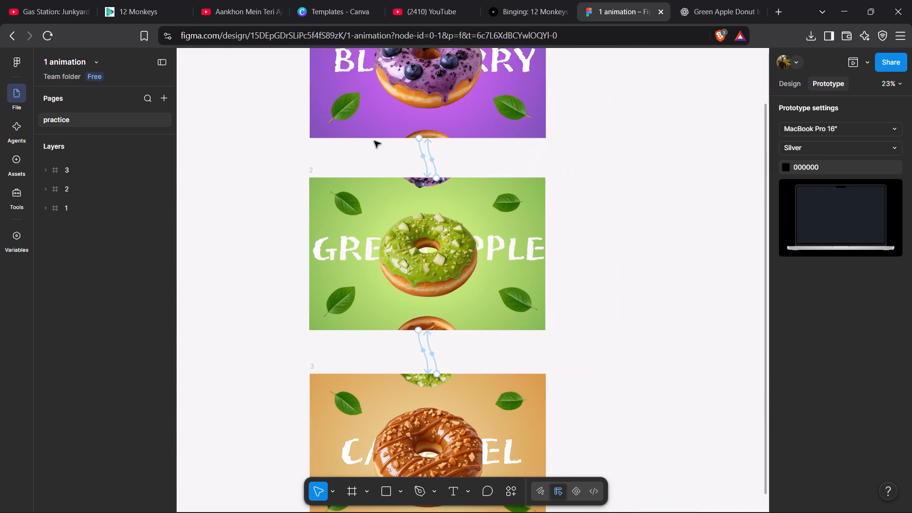
pyautogui.hscroll(-1, 374, 141)
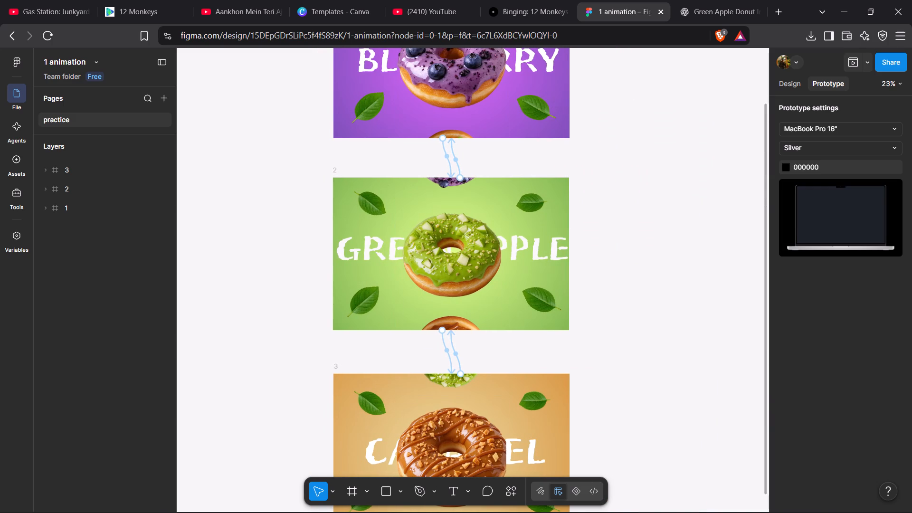
pyautogui.click(852, 66)
pyautogui.press('Right')
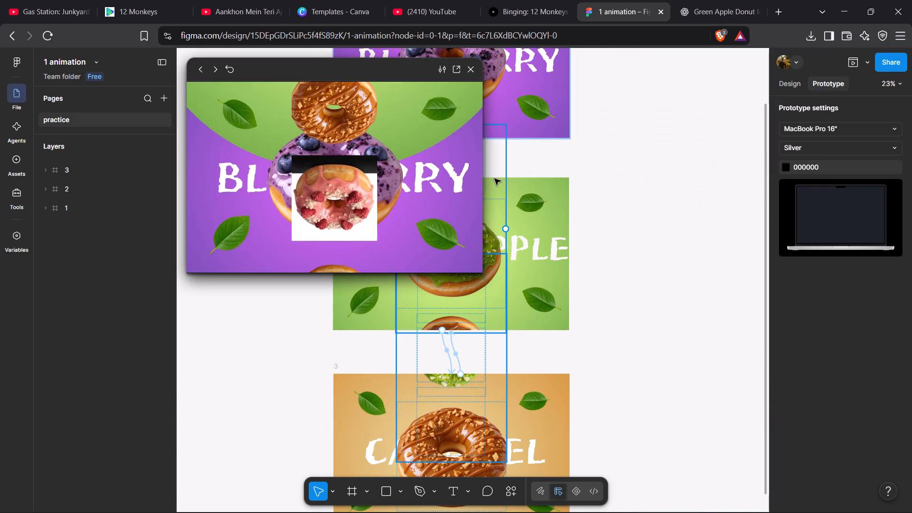
# Play the prototype preview back and forth between the blueberry, green apple and caramel frames to check the transitions, and close it.
pyautogui.press('Right')
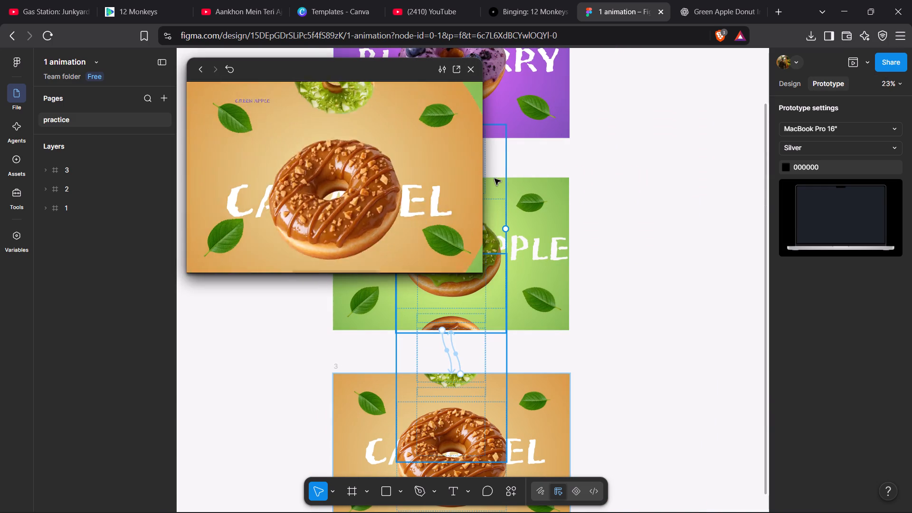
pyautogui.press('Left')
pyautogui.press('Left')
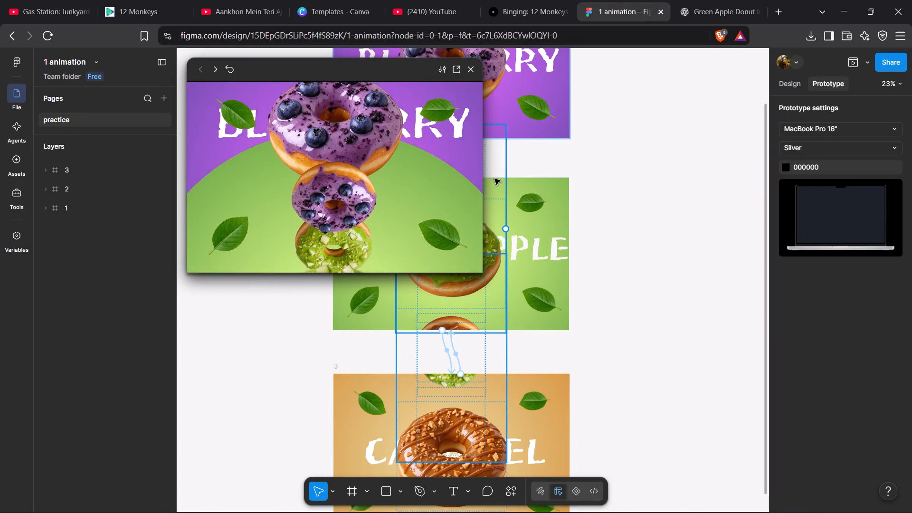
pyautogui.press('Right')
pyautogui.press('Left')
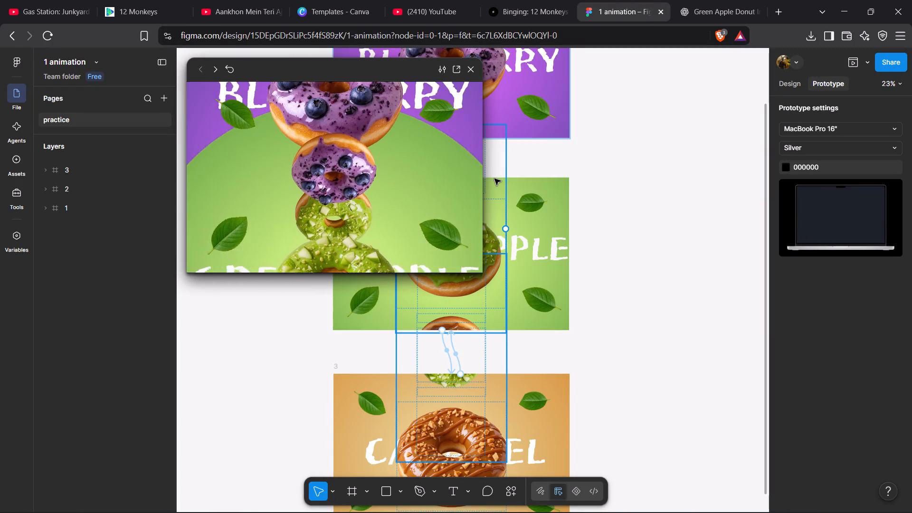
pyautogui.press('Right')
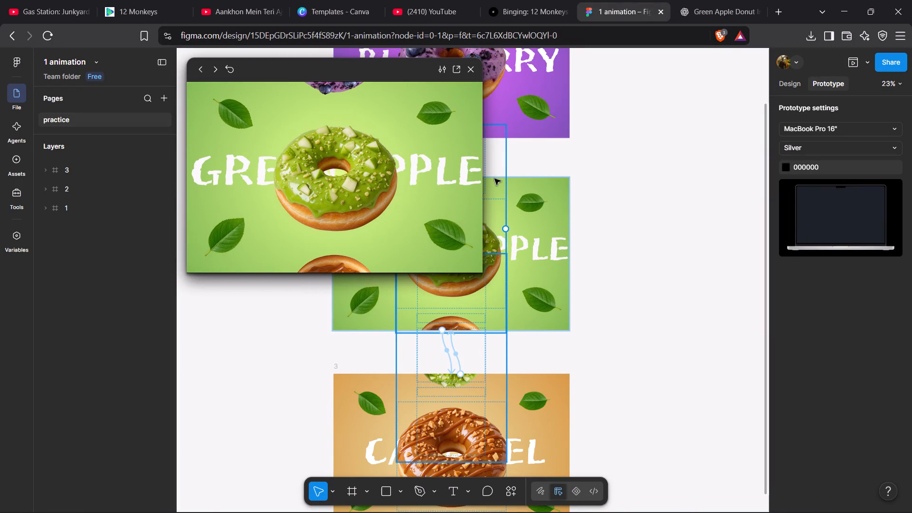
pyautogui.click(472, 64)
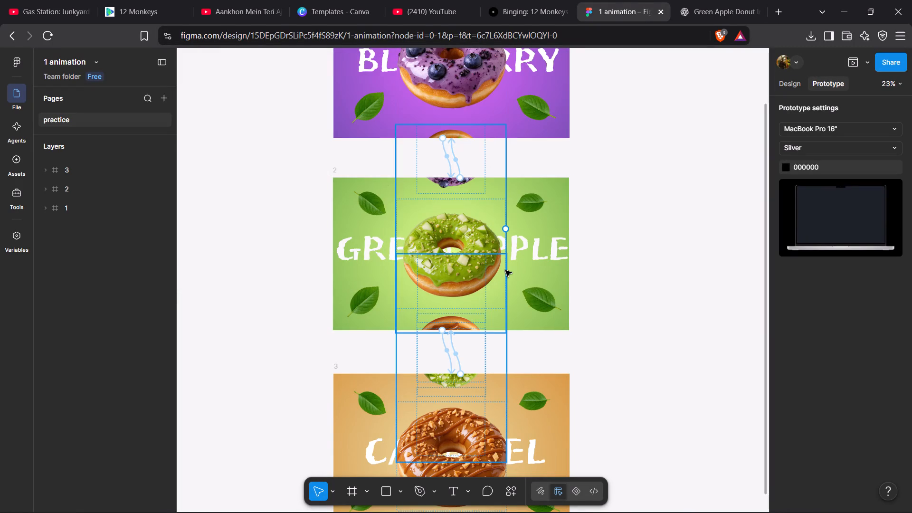
# Rotate frame 3's upper-right leaf and upper-left leaf slightly counterclockwise.
pyautogui.scroll(-1, 505, 270)
pyautogui.click(532, 319)
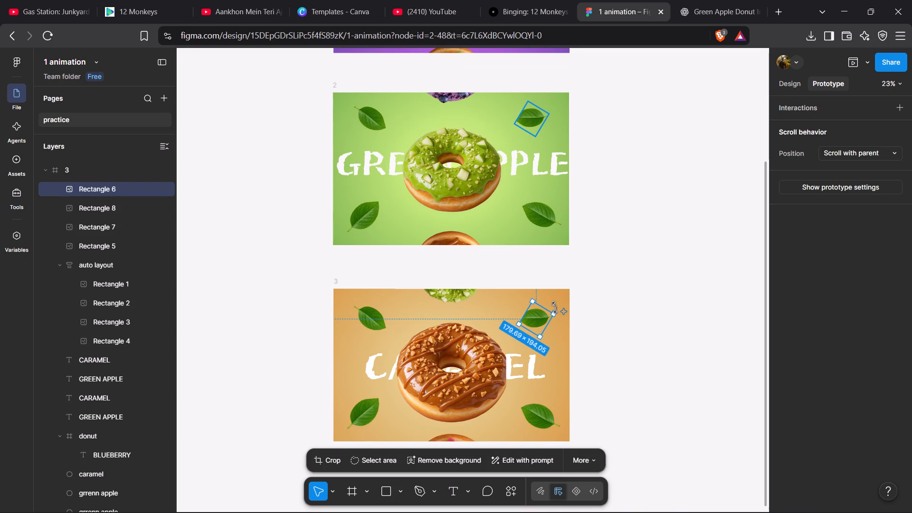
pyautogui.click(556, 309)
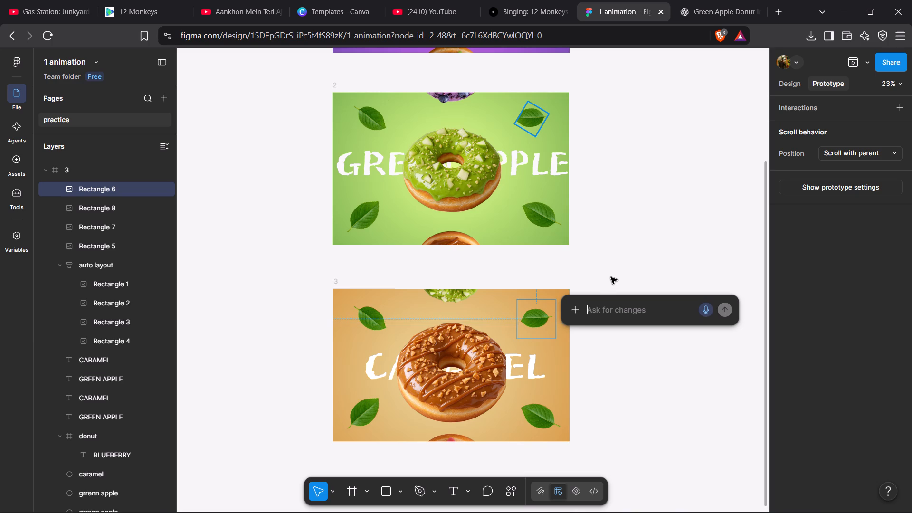
pyautogui.click(611, 277)
pyautogui.click(543, 319)
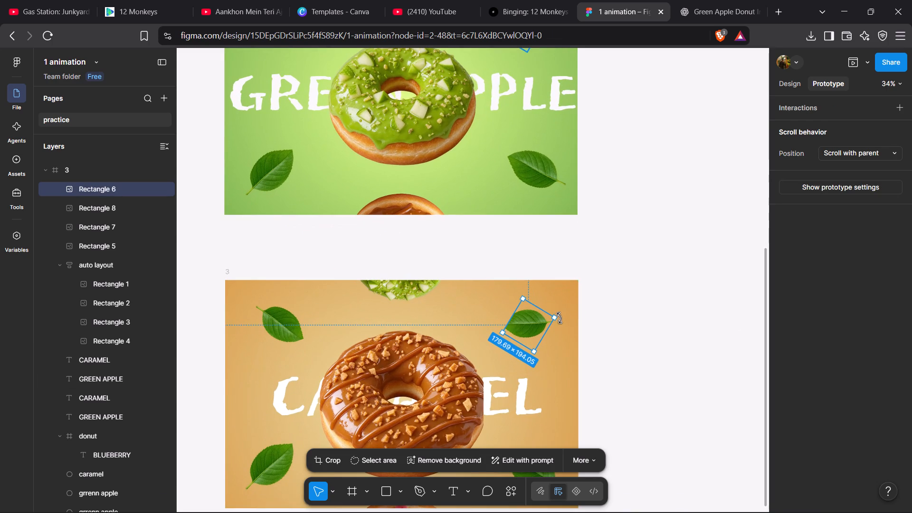
pyautogui.click(558, 317)
pyautogui.moveTo(559, 312); pyautogui.dragTo(559, 305)
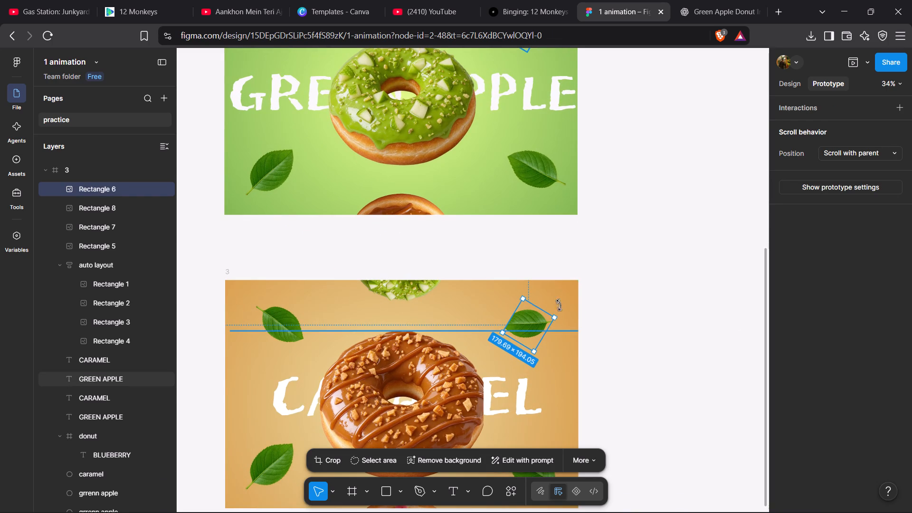
pyautogui.moveTo(559, 305); pyautogui.dragTo(559, 298)
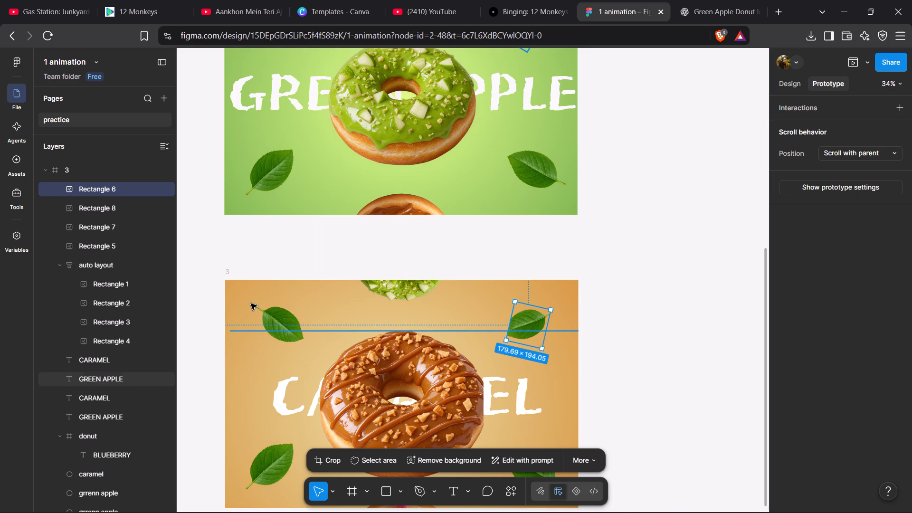
pyautogui.click(273, 315)
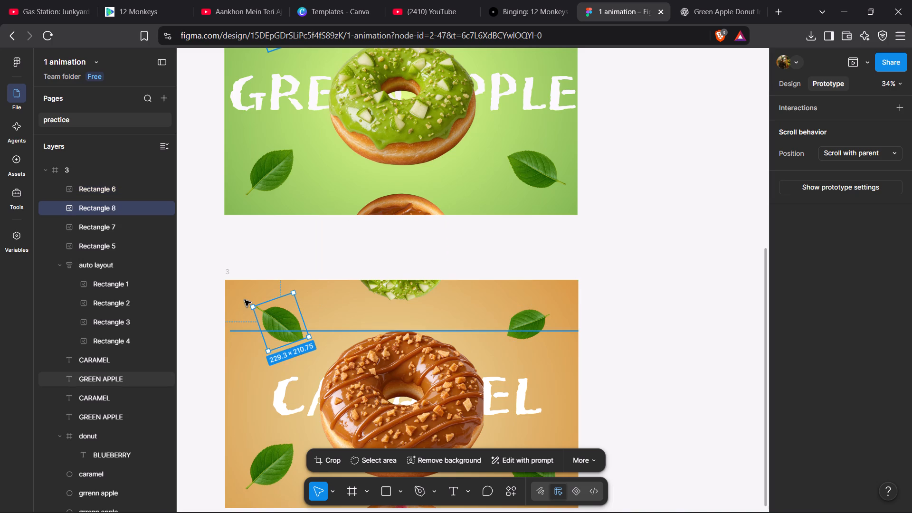
pyautogui.moveTo(247, 303); pyautogui.dragTo(244, 318)
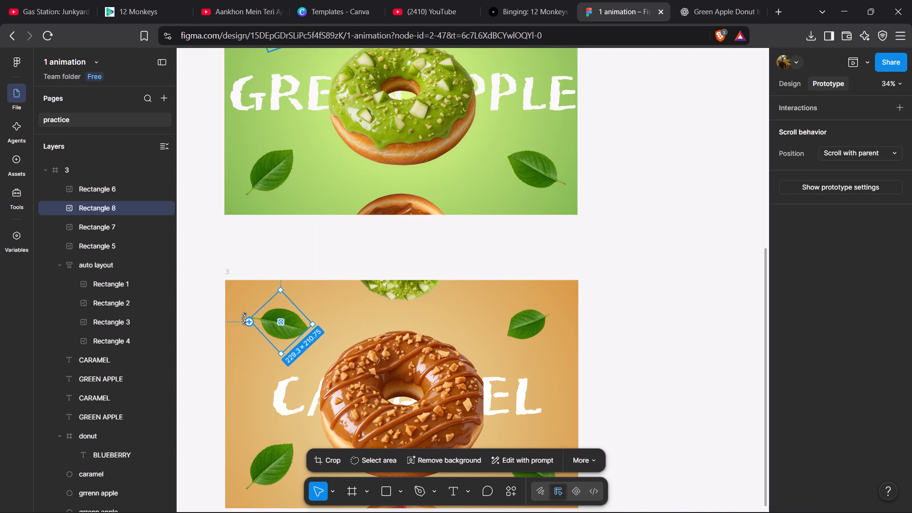
pyautogui.moveTo(244, 318); pyautogui.dragTo(244, 317)
# Rotate frame 3's lower-left leaf slightly clockwise and its lower-right leaf slightly counterclockwise.
pyautogui.scroll(-1, 275, 391)
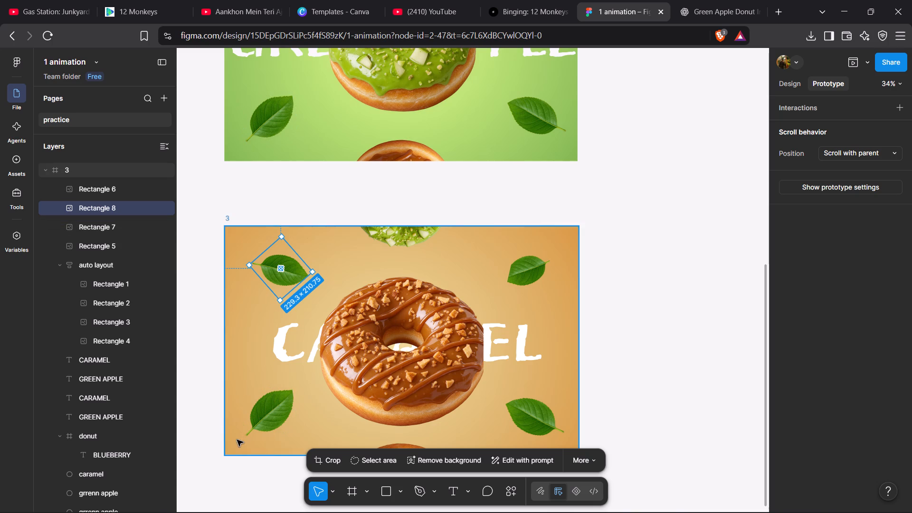
pyautogui.click(263, 422)
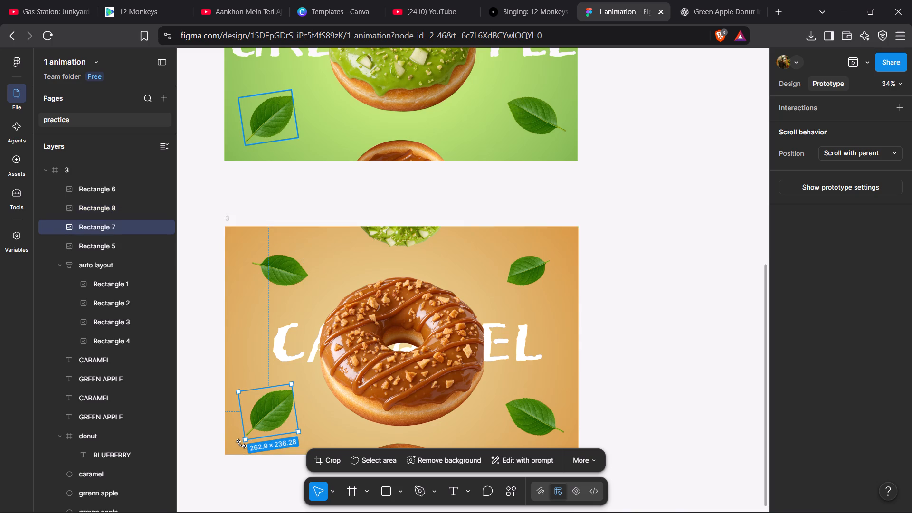
pyautogui.moveTo(242, 444); pyautogui.dragTo(237, 437)
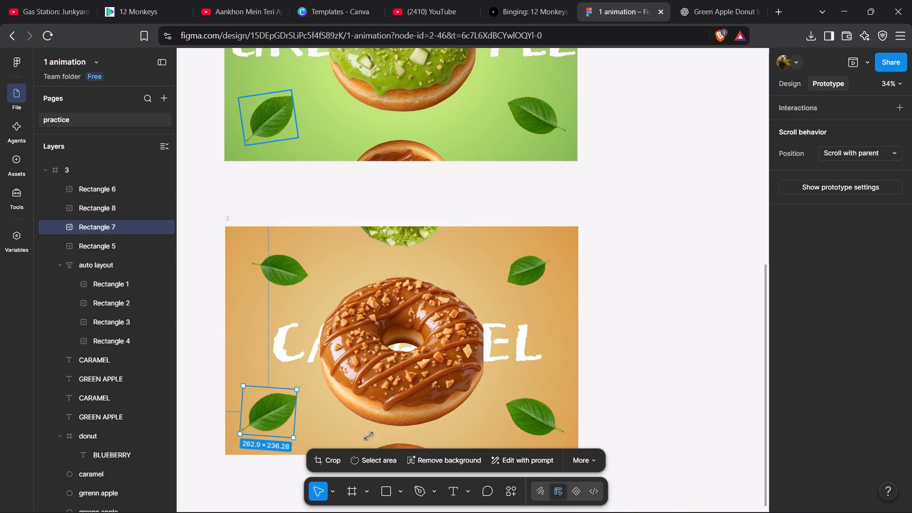
pyautogui.click(568, 427)
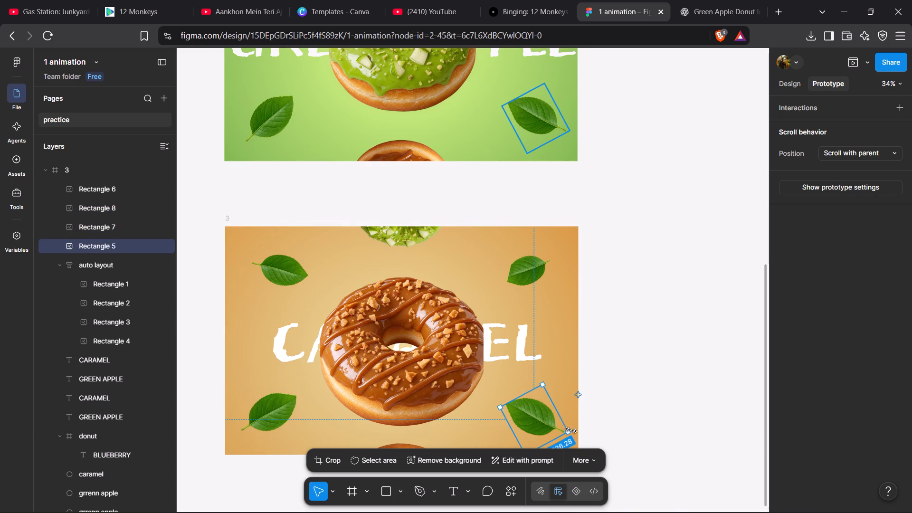
pyautogui.moveTo(574, 435); pyautogui.dragTo(578, 425)
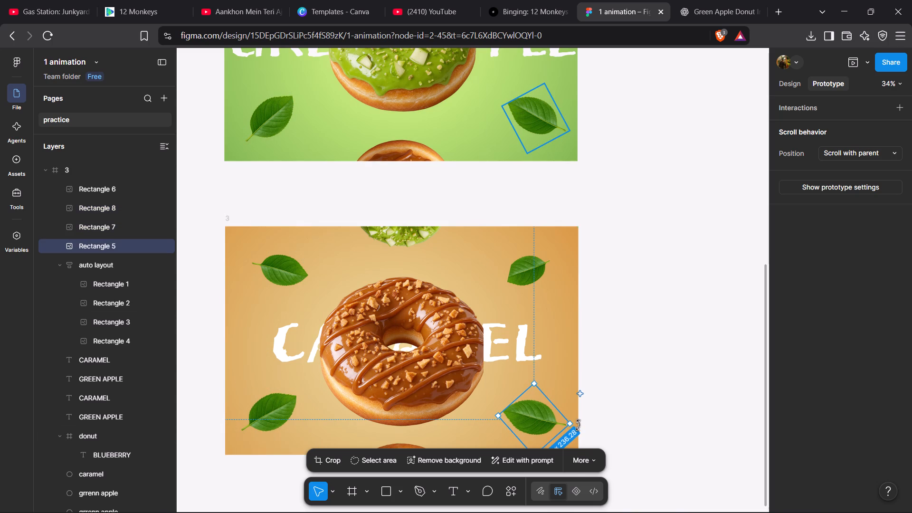
# Rotate frame 2's lower-right leaf slightly counterclockwise and its lower-left leaf slightly clockwise.
pyautogui.scroll(1, 543, 339)
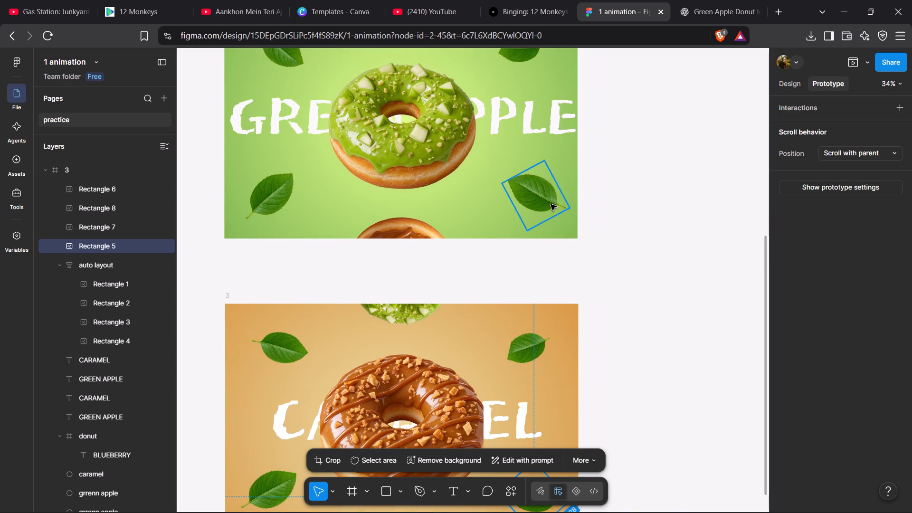
pyautogui.click(551, 204)
pyautogui.moveTo(575, 210); pyautogui.dragTo(575, 209)
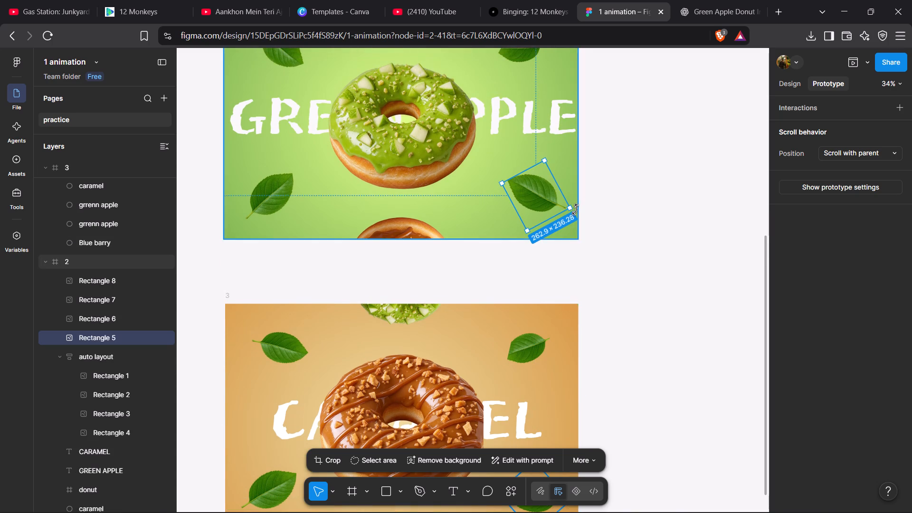
pyautogui.moveTo(575, 209); pyautogui.dragTo(576, 202)
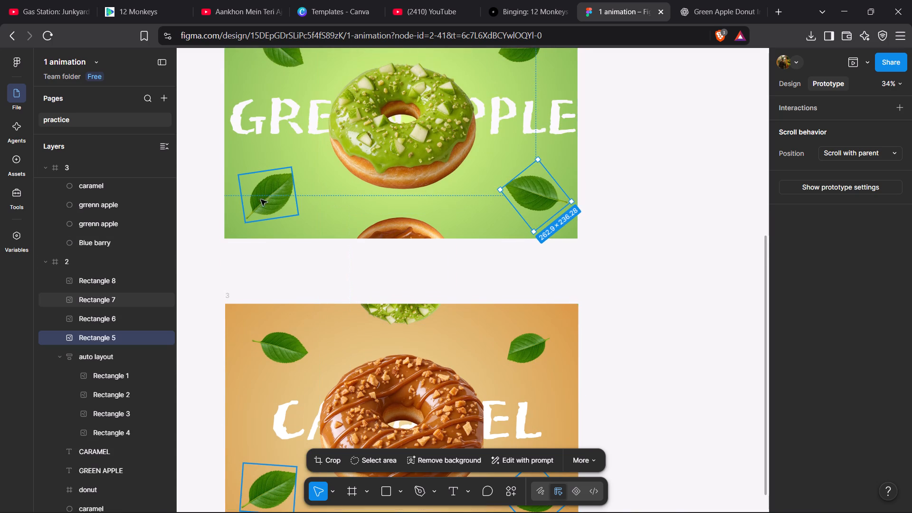
pyautogui.click(243, 219)
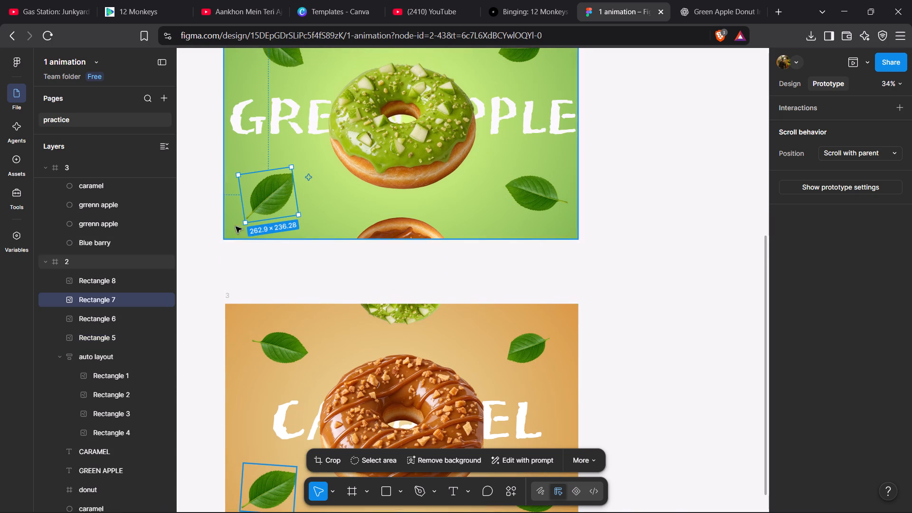
pyautogui.moveTo(238, 226); pyautogui.dragTo(234, 222)
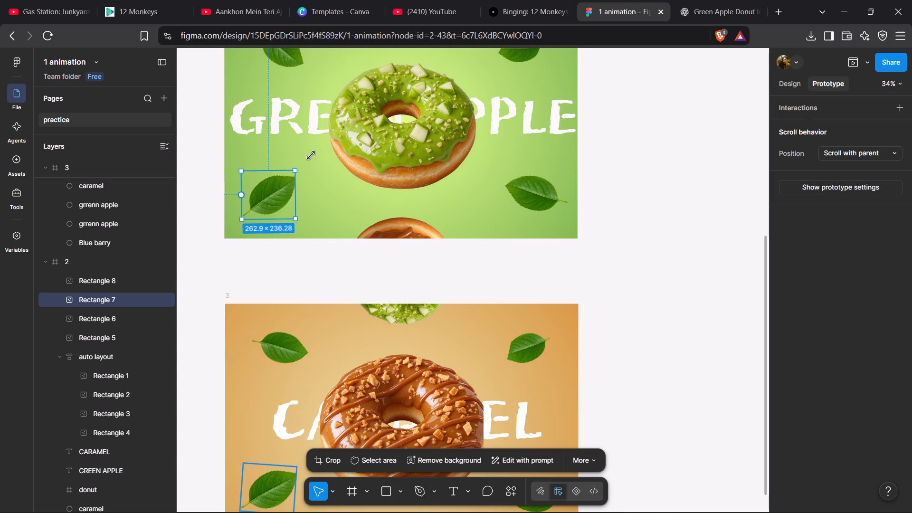
# Rotate frame 2's upper-left leaf and upper-right leaf slightly counterclockwise.
pyautogui.scroll(2, 311, 155)
pyautogui.click(263, 126)
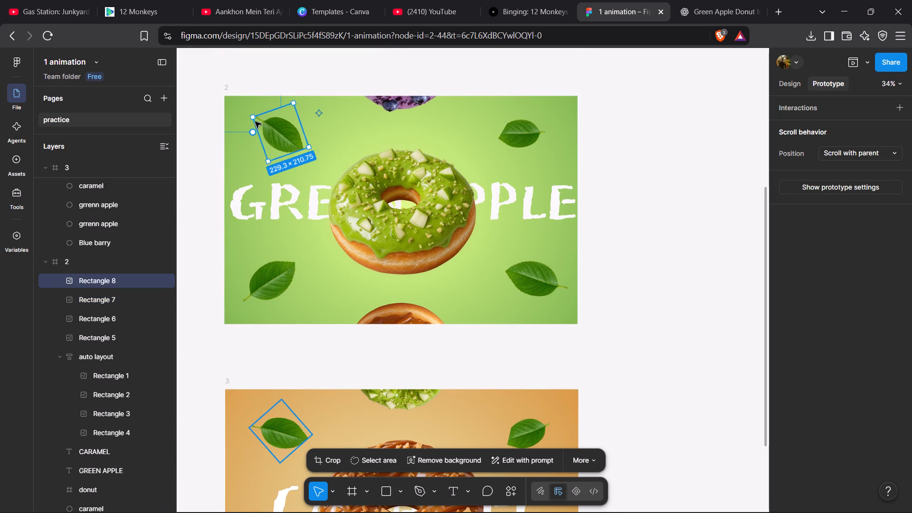
pyautogui.moveTo(247, 112); pyautogui.dragTo(246, 116)
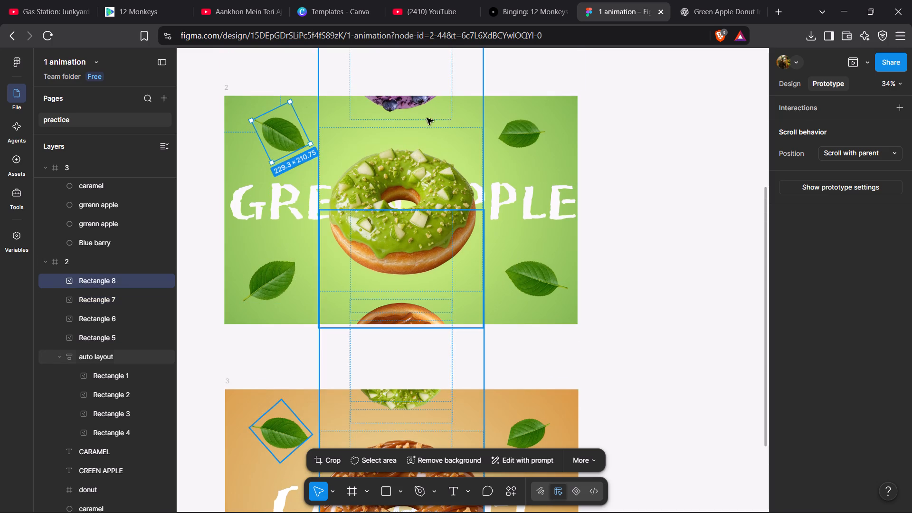
pyautogui.click(521, 127)
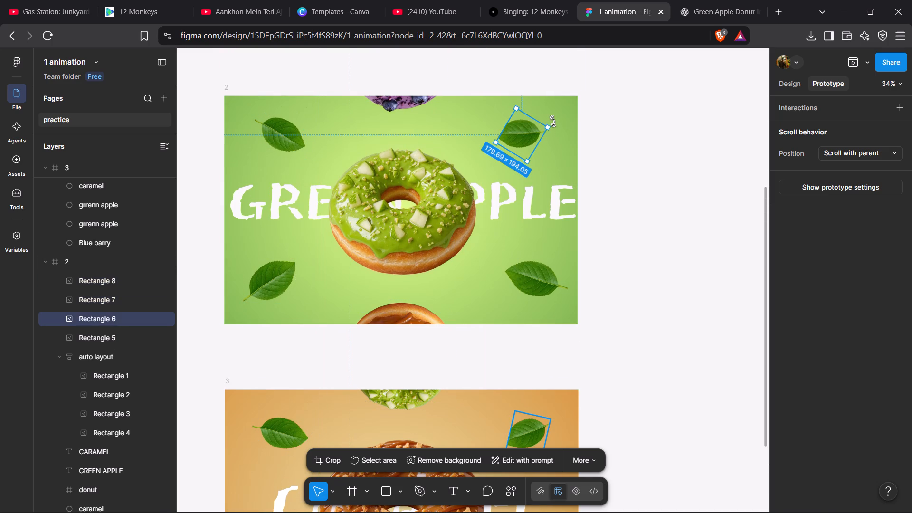
pyautogui.moveTo(553, 121); pyautogui.dragTo(553, 115)
# Preview the prototype again, moving forward and back through all three flavour frames to check the leaf motion, and close the preview.
pyautogui.scroll(2, 532, 171)
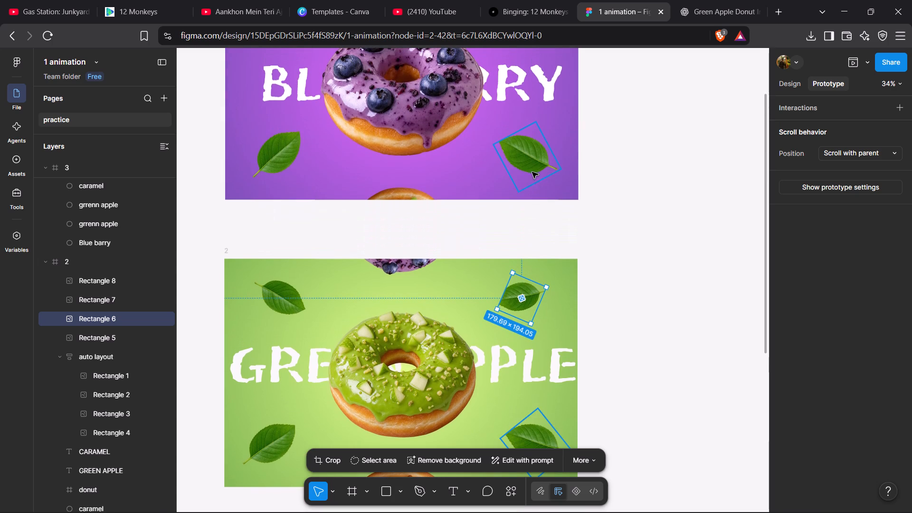
pyautogui.scroll(2, 532, 171)
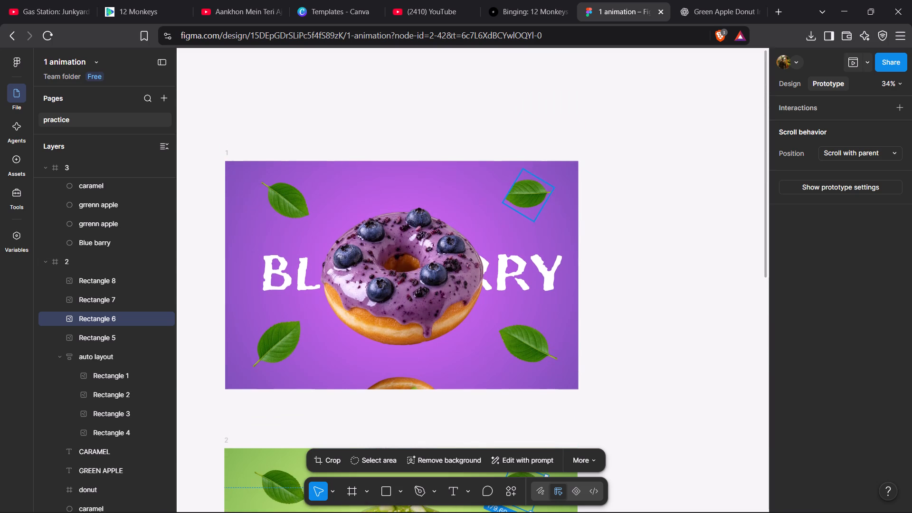
pyautogui.click(852, 57)
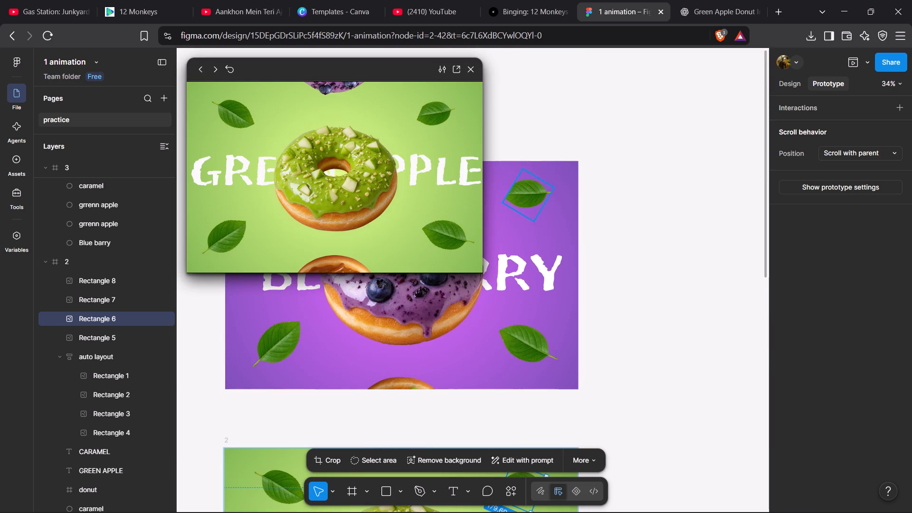
pyautogui.press('Right')
pyautogui.press('Left')
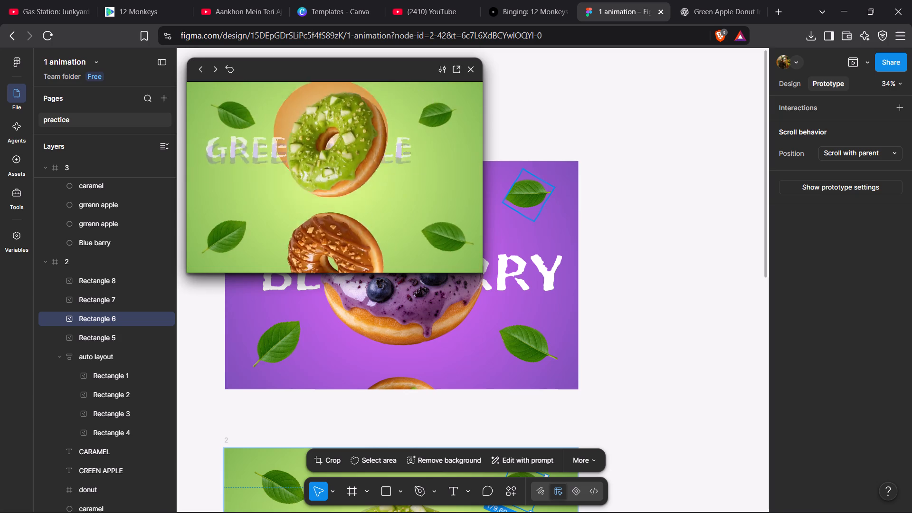
pyautogui.press('Right')
pyautogui.press('Left')
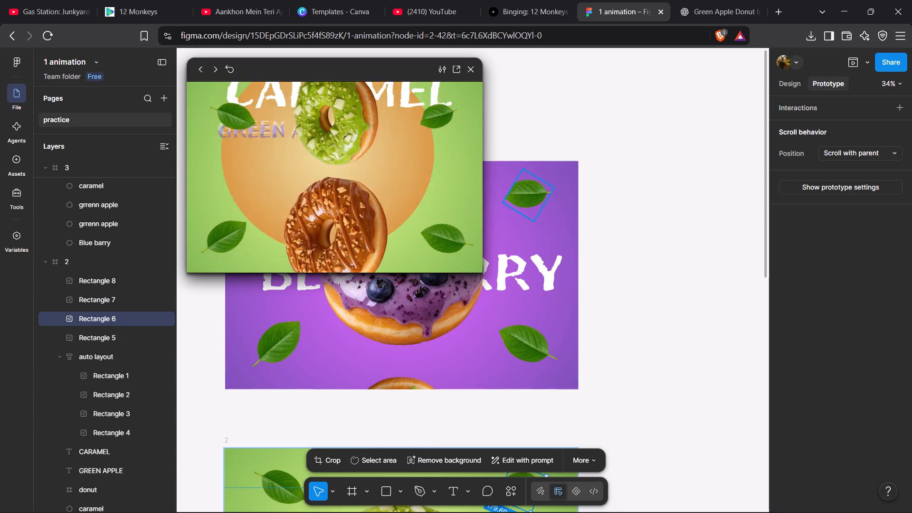
pyautogui.press('Left')
pyautogui.press('Left')
pyautogui.press('Left')
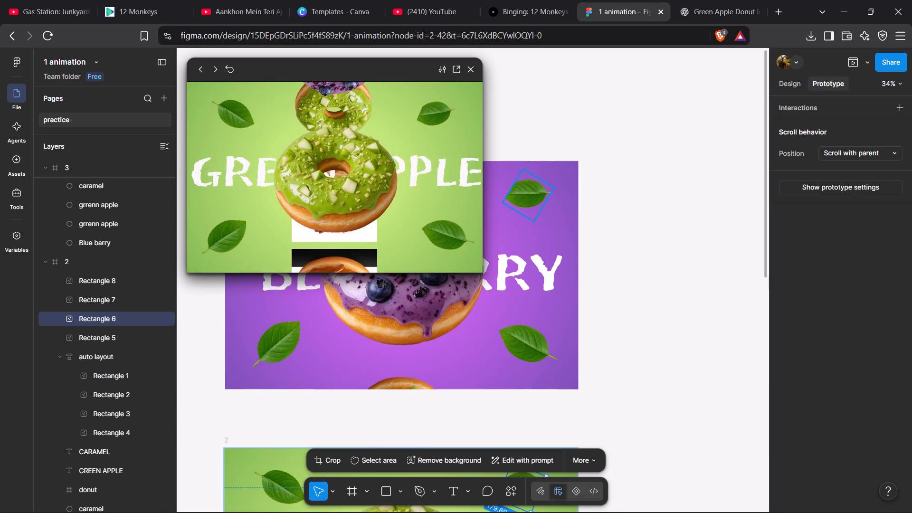
pyautogui.press('Left')
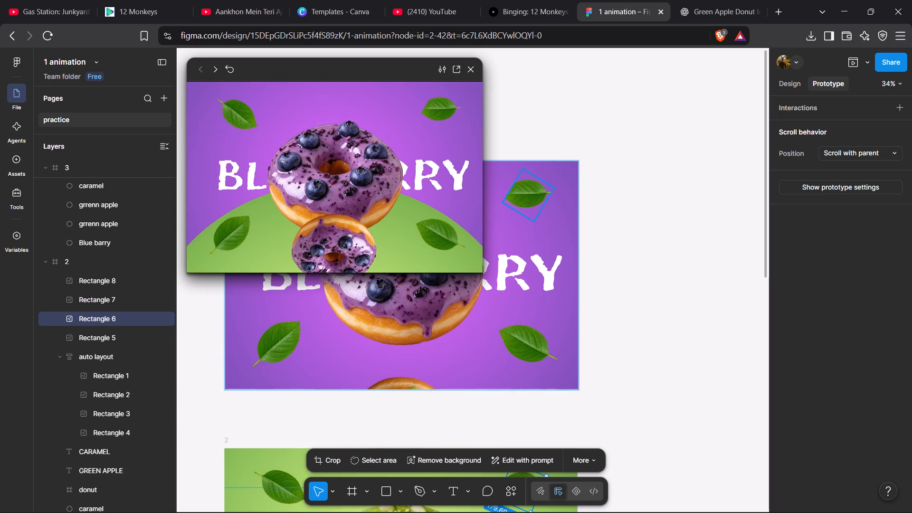
pyautogui.press('Right')
pyautogui.press('Right')
pyautogui.press('Right')
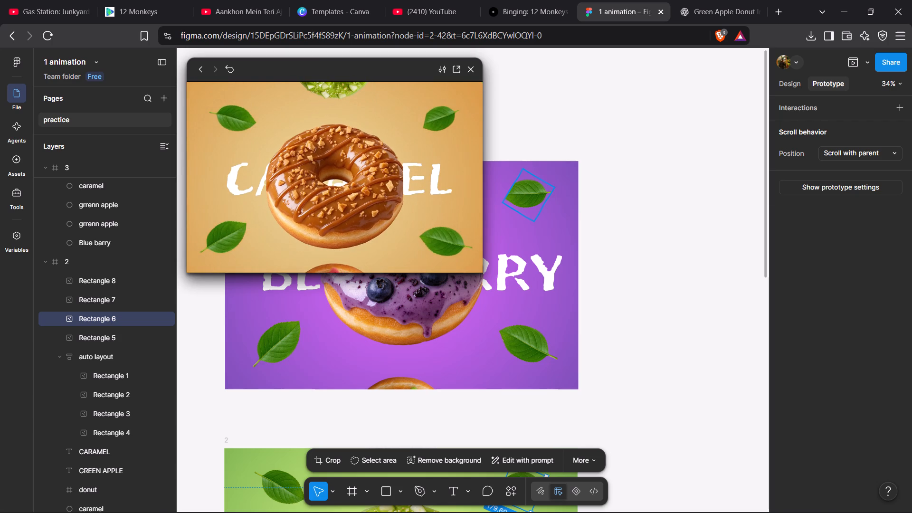
pyautogui.moveTo(488, 61); pyautogui.dragTo(469, 76)
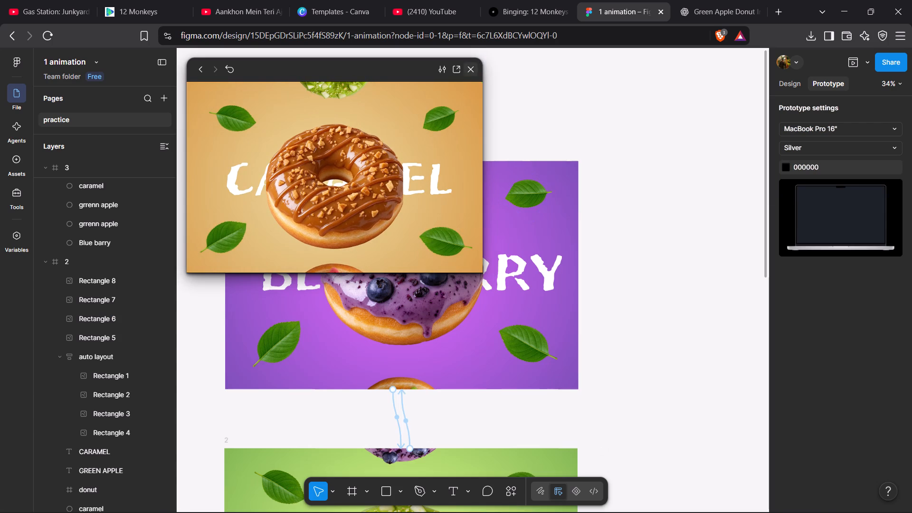
pyautogui.click(469, 76)
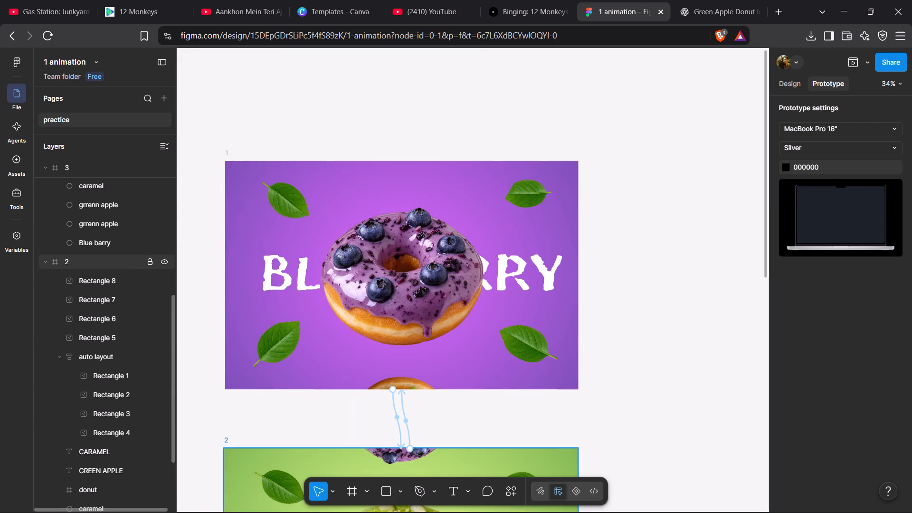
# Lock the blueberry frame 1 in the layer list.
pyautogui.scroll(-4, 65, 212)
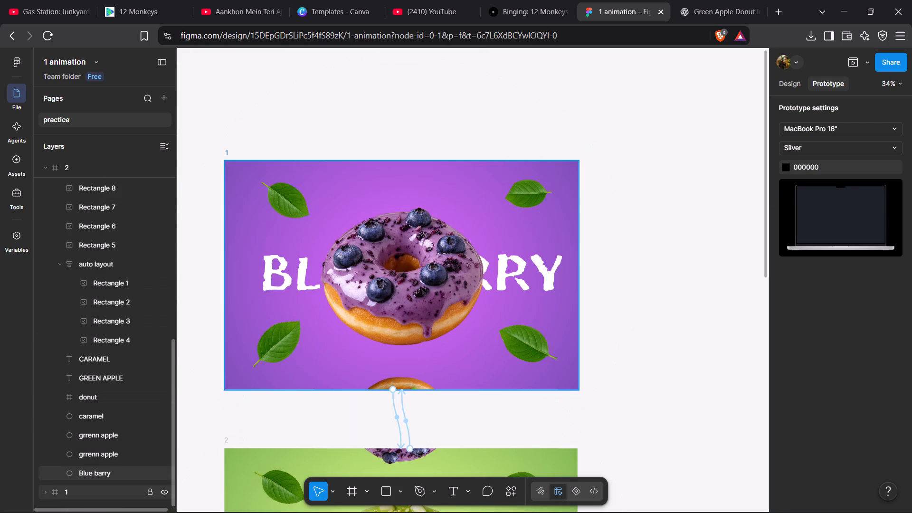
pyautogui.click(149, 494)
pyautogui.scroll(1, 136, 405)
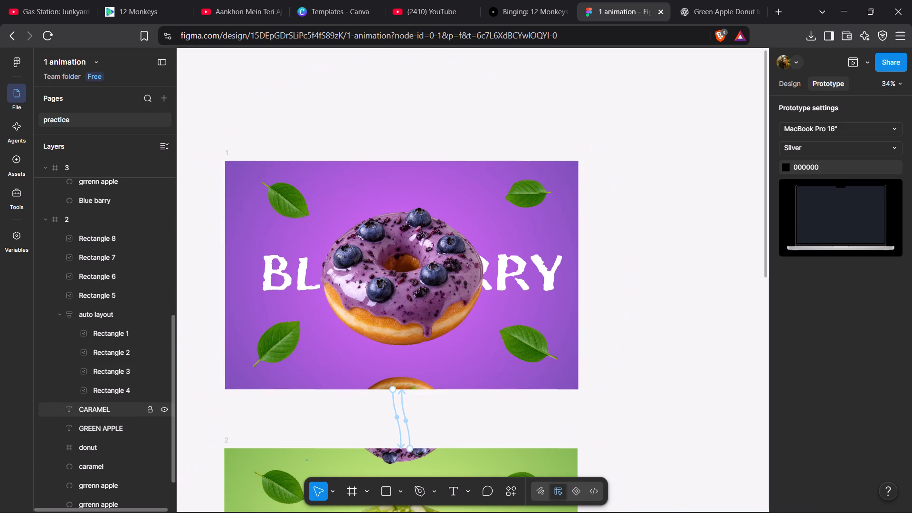
# Preview the prototype, advance through the flavour frames to the caramel one, and close the preview.
pyautogui.click(850, 57)
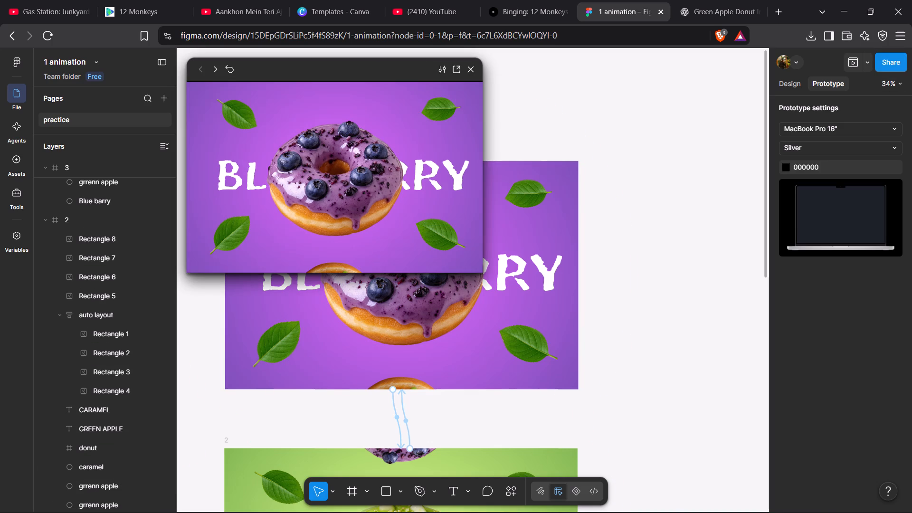
pyautogui.press('Right')
pyautogui.press('Right')
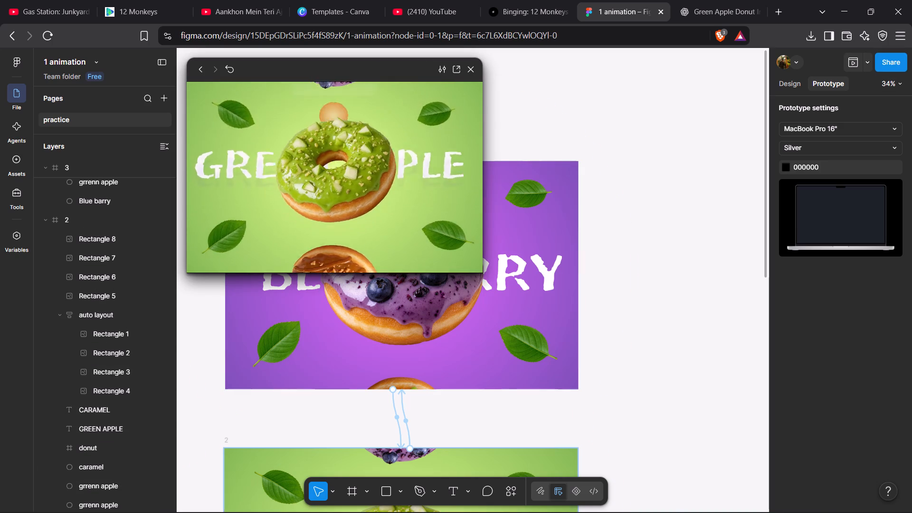
pyautogui.press('Right')
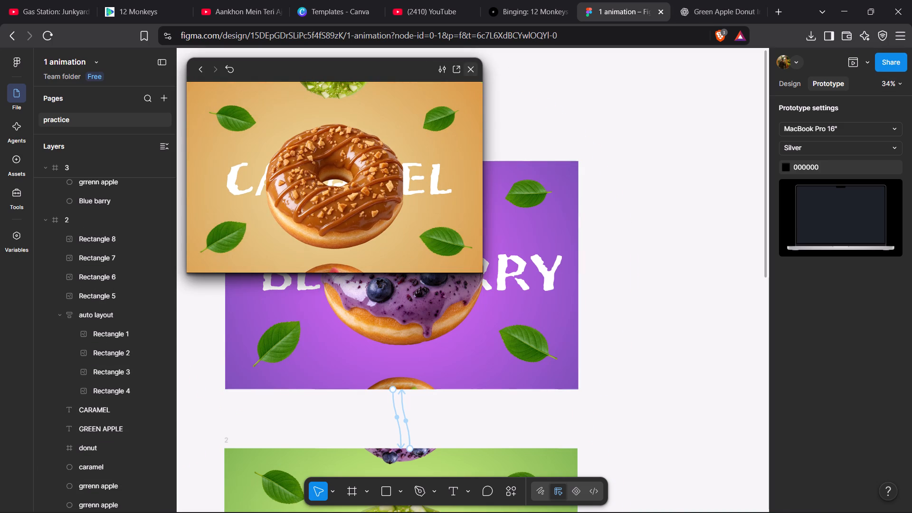
pyautogui.click(469, 72)
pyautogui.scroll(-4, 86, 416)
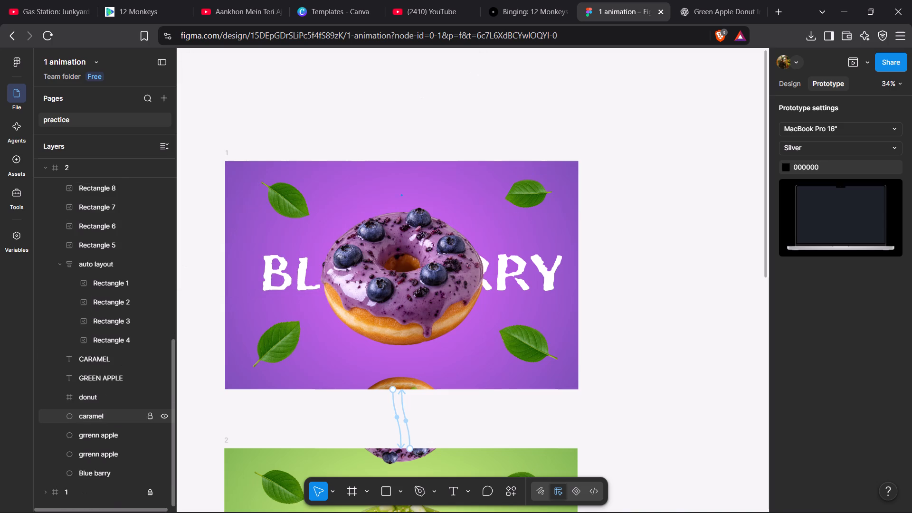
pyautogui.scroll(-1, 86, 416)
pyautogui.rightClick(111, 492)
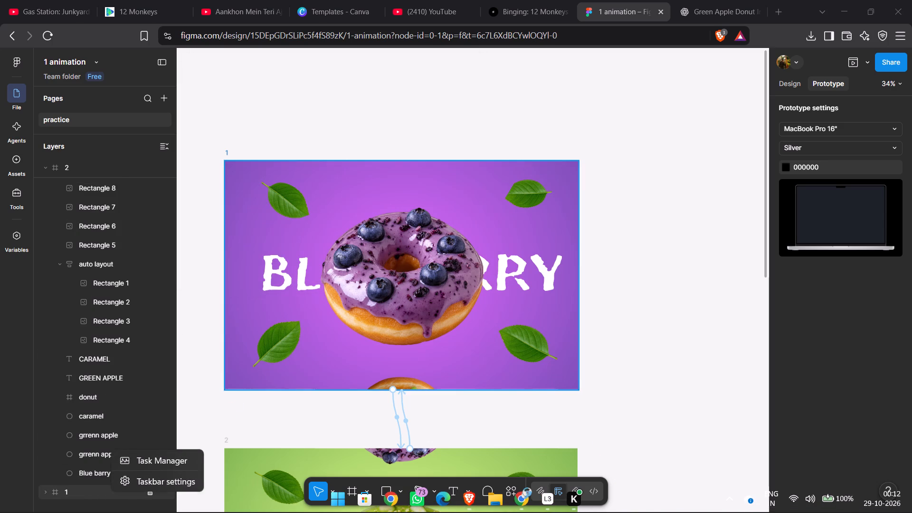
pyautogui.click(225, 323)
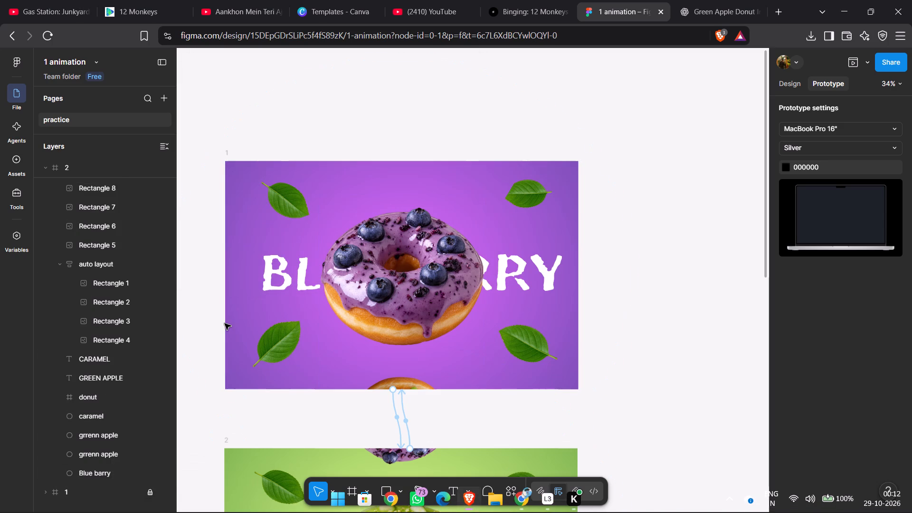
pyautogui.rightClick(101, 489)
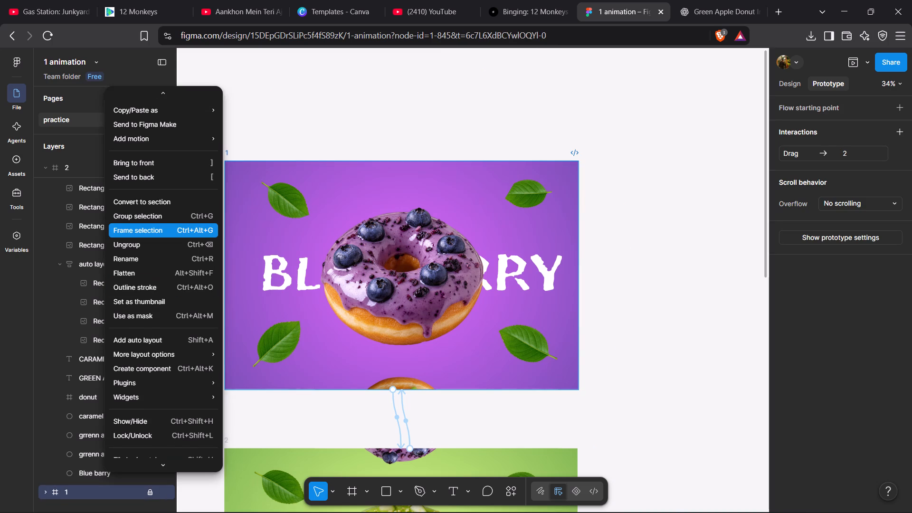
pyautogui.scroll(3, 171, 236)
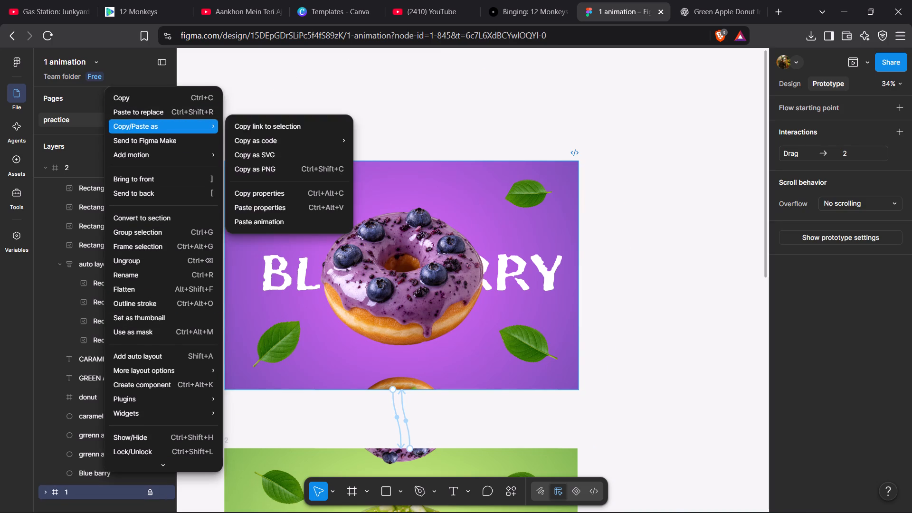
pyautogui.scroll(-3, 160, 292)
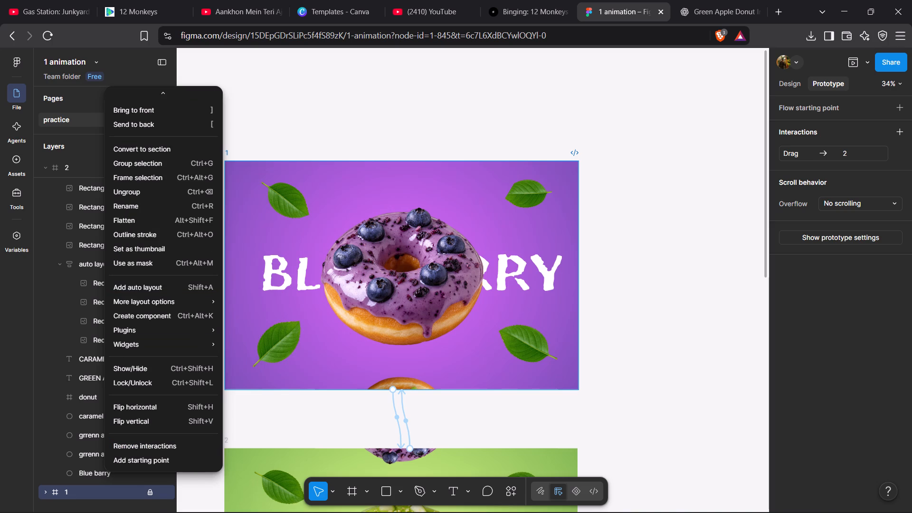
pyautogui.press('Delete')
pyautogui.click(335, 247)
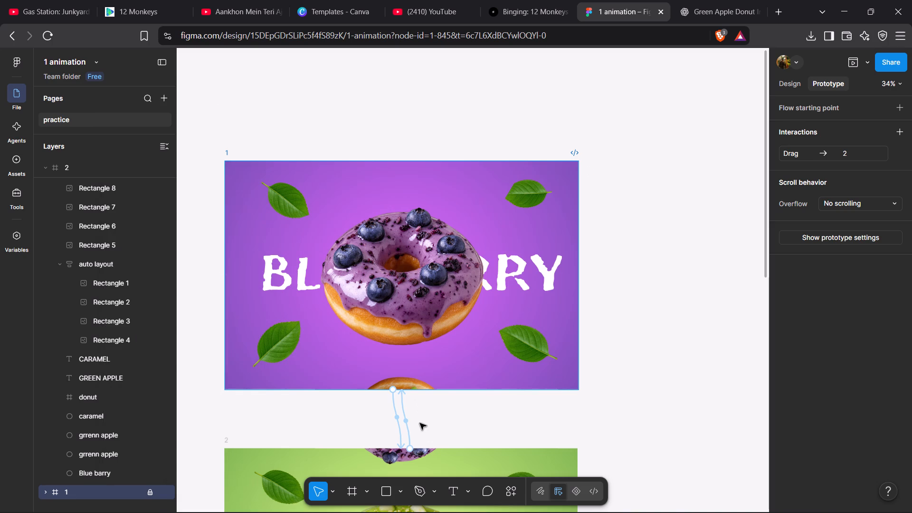
# Delete the prototype connections between the blueberry frame 1 and the green apple frame 2.
pyautogui.moveTo(420, 423); pyautogui.dragTo(369, 420)
pyautogui.press('Delete')
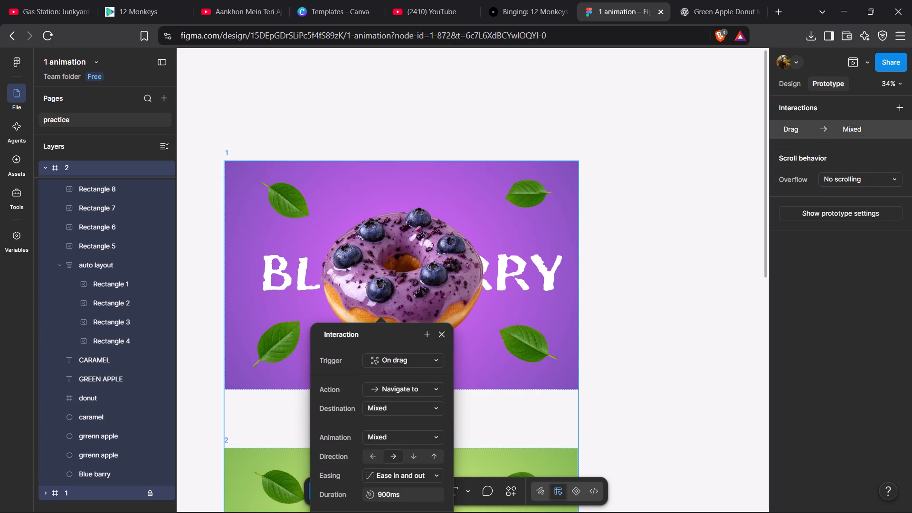
pyautogui.click(290, 320)
# Delete the blueberry frame 1.
pyautogui.click(88, 496)
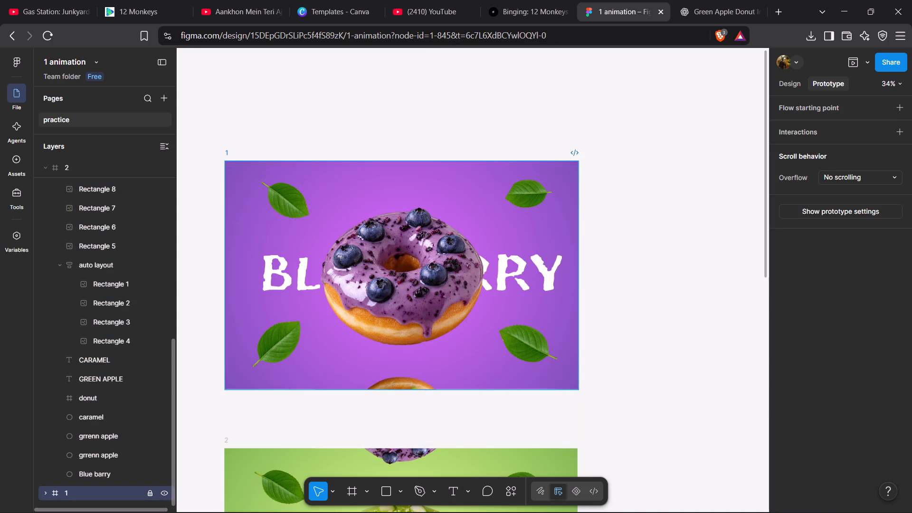
pyautogui.press('Delete')
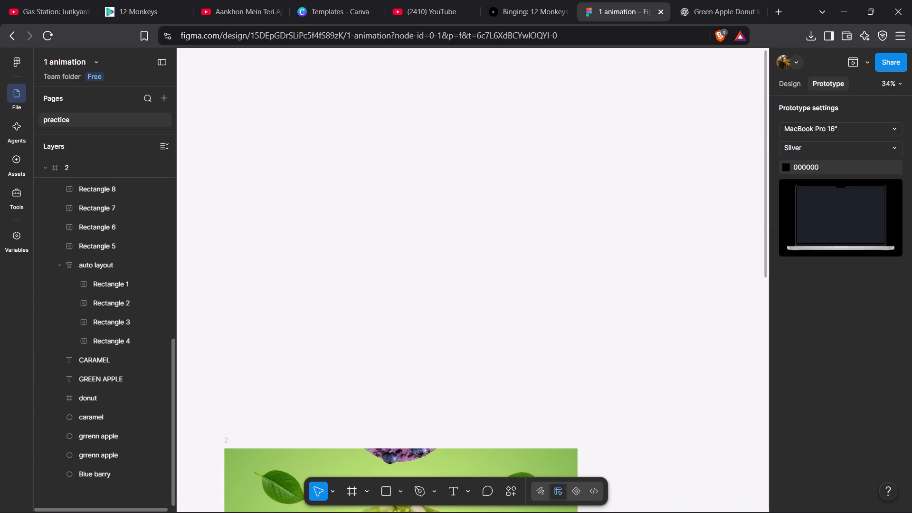
# Rename the green apple frame as 1.
pyautogui.scroll(-4, 427, 243)
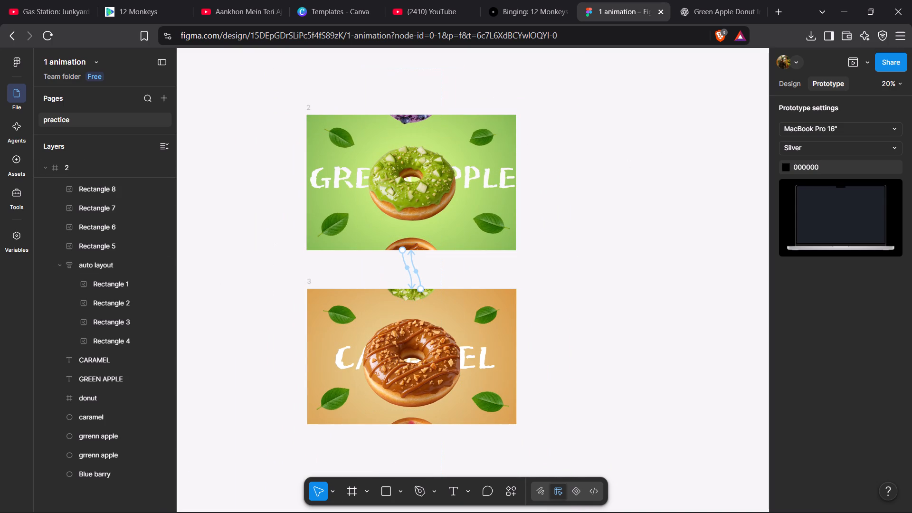
pyautogui.doubleClick(73, 166)
pyautogui.click(73, 166)
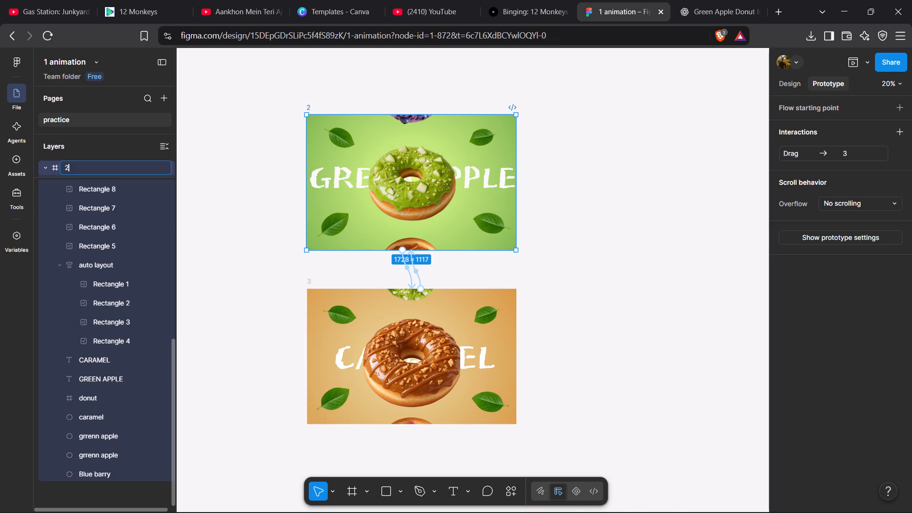
pyautogui.press('1')
pyautogui.press('BackSpace')
pyautogui.press('BackSpace')
pyautogui.press('1')
pyautogui.press('Return')
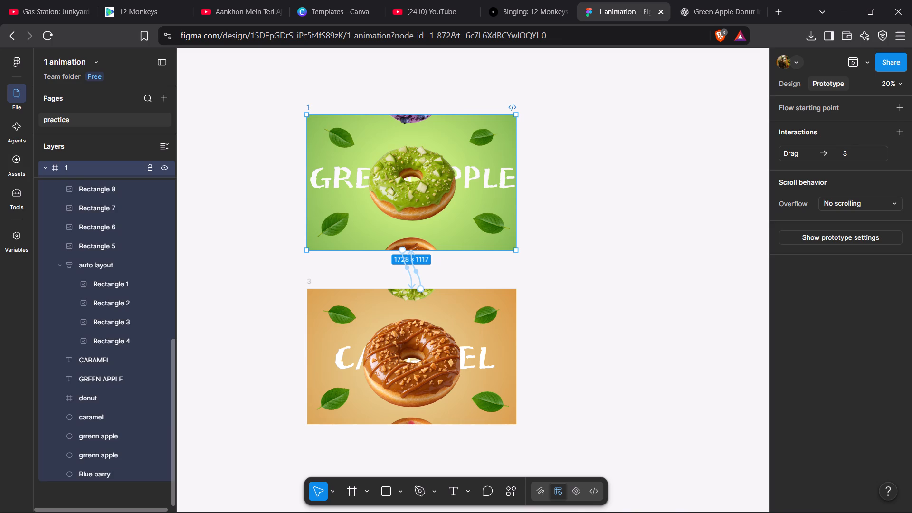
# Rename the caramel frame as 2.
pyautogui.scroll(6, 118, 185)
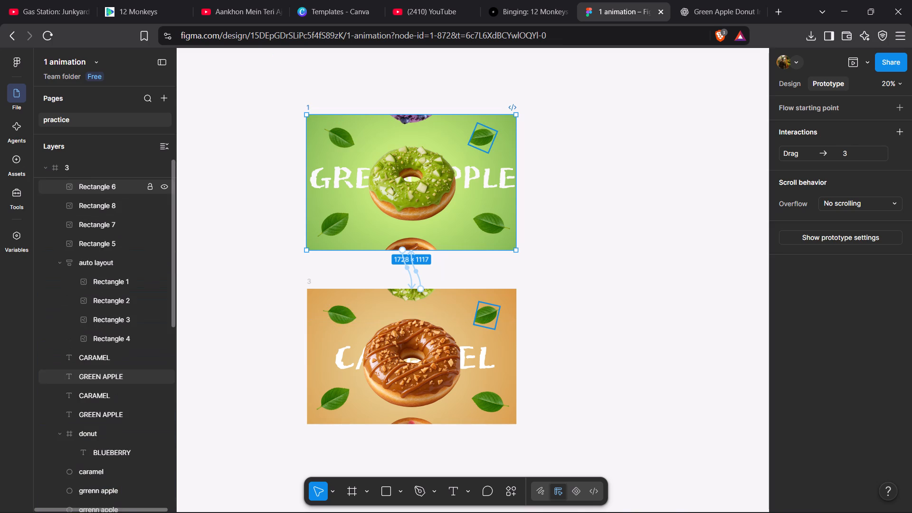
pyautogui.doubleClick(82, 171)
pyautogui.click(82, 171)
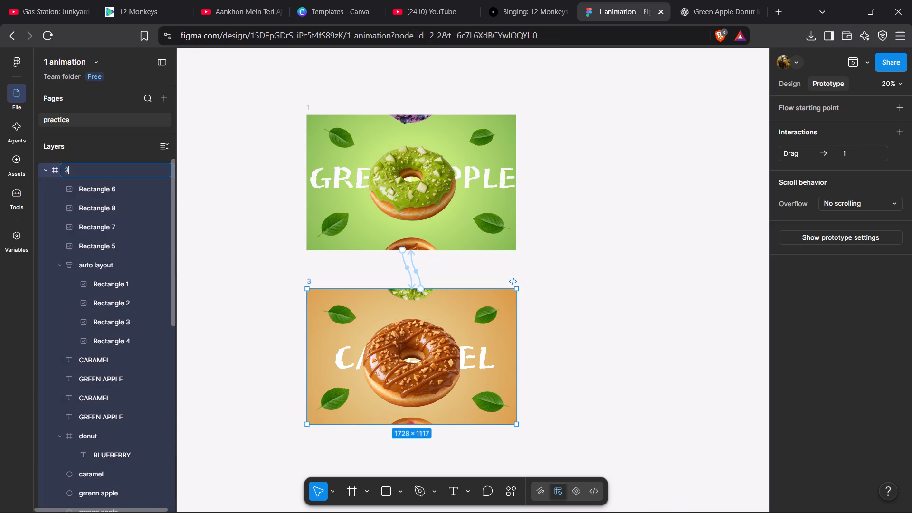
pyautogui.press('2')
pyautogui.press('BackSpace')
pyautogui.press('BackSpace')
pyautogui.press('2')
pyautogui.press('Return')
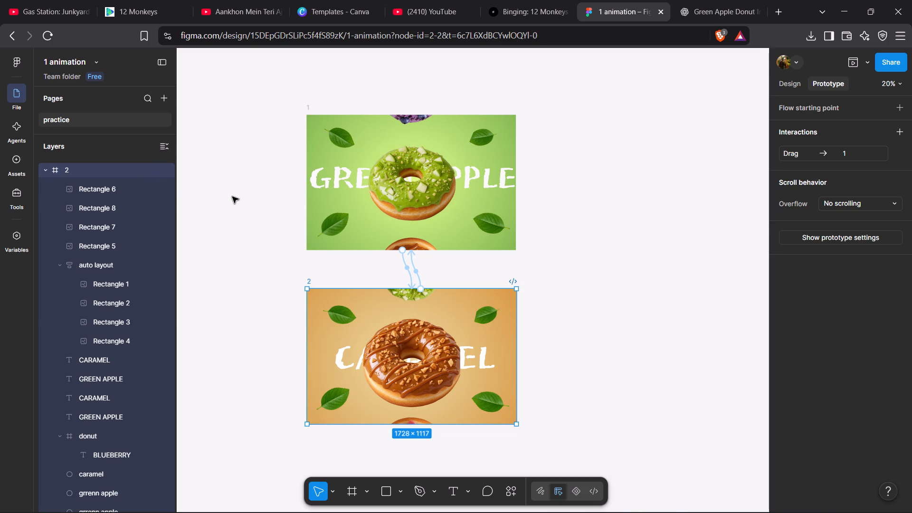
pyautogui.click(232, 197)
# Collapse the layer contents of frames 2 and 1.
pyautogui.click(50, 167)
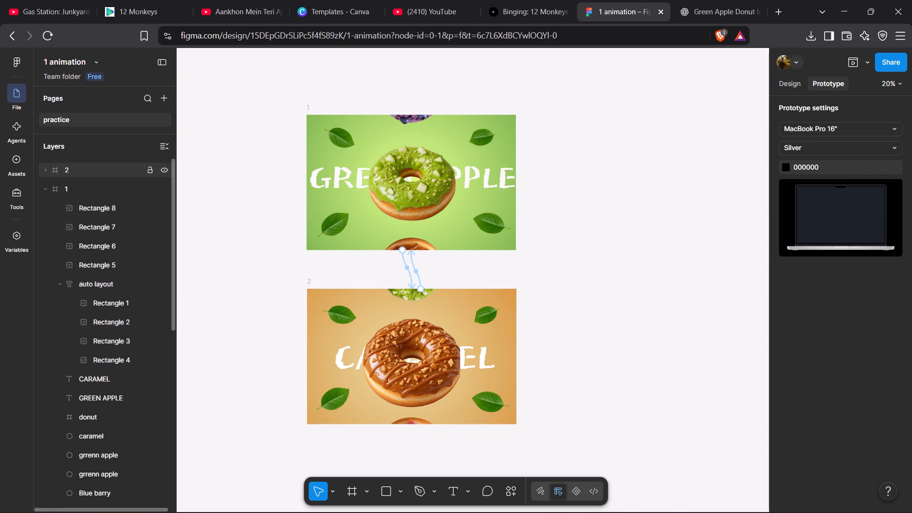
pyautogui.click(49, 193)
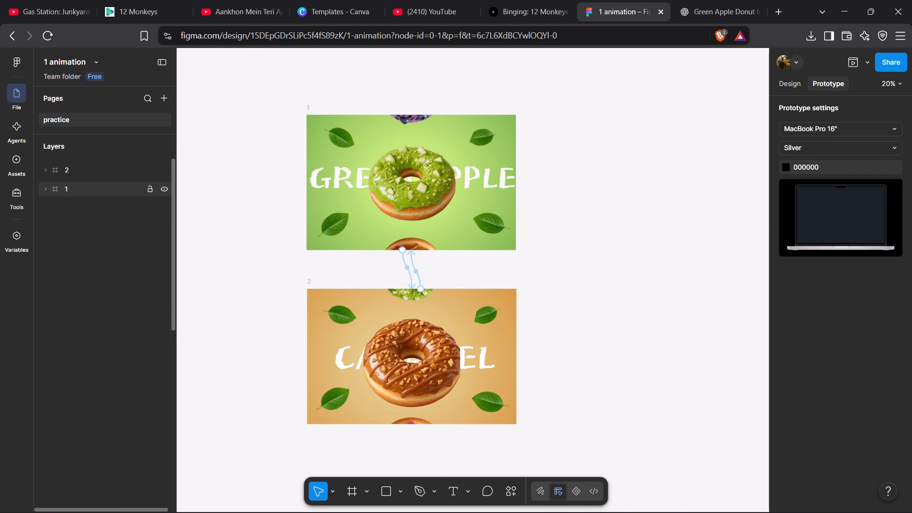
# Preview the two-frame prototype, moving back and forth between the green apple and caramel frames to check the transition.
pyautogui.click(850, 66)
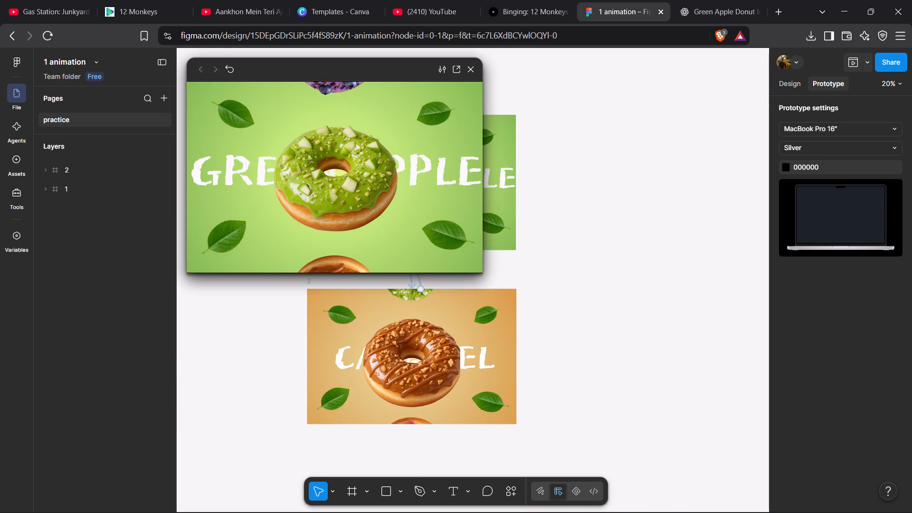
pyautogui.press('Right')
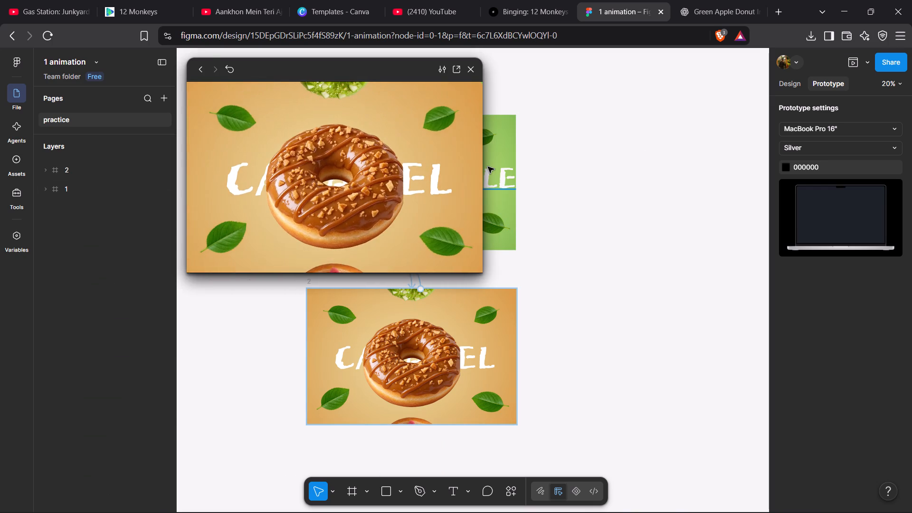
pyautogui.press('Left')
pyautogui.press('Down')
pyautogui.press('Right')
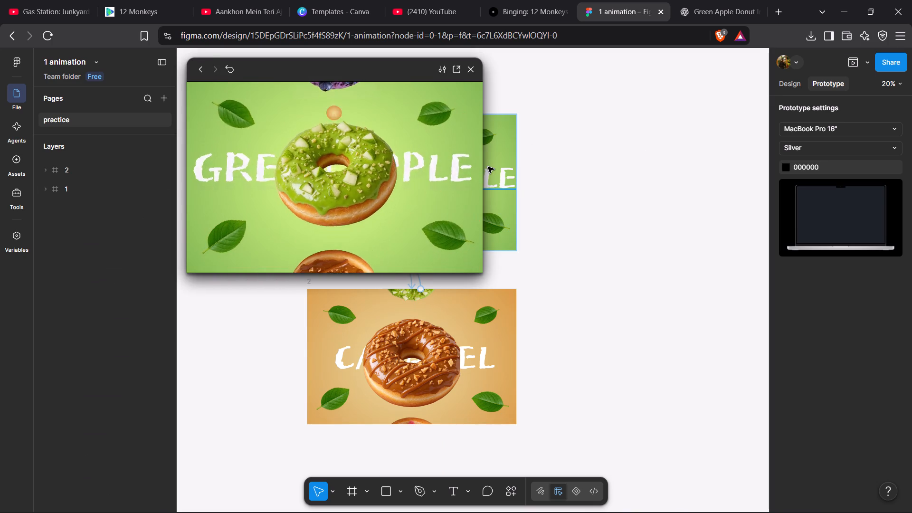
pyautogui.press('Right')
pyautogui.press('Right')
pyautogui.press('Left')
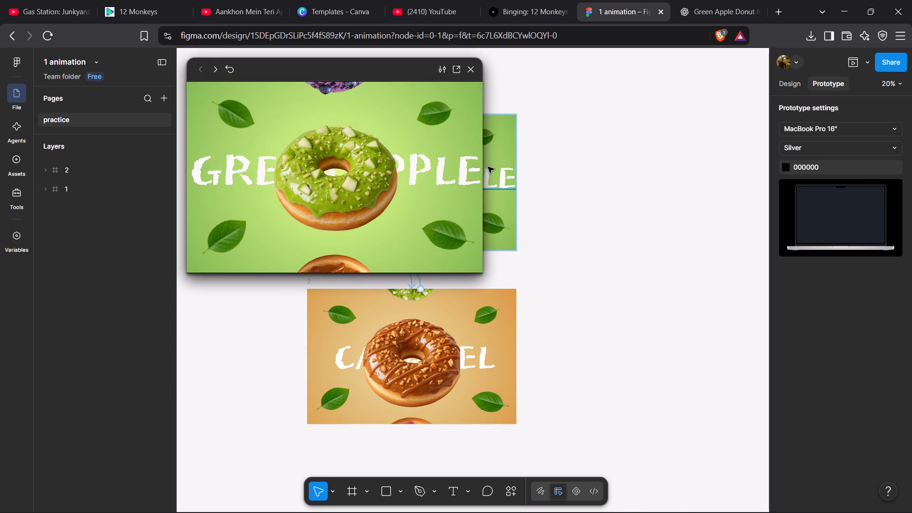
# Open the prototype preview in its own tab and move back and forth between the green apple and caramel frames.
pyautogui.click(454, 70)
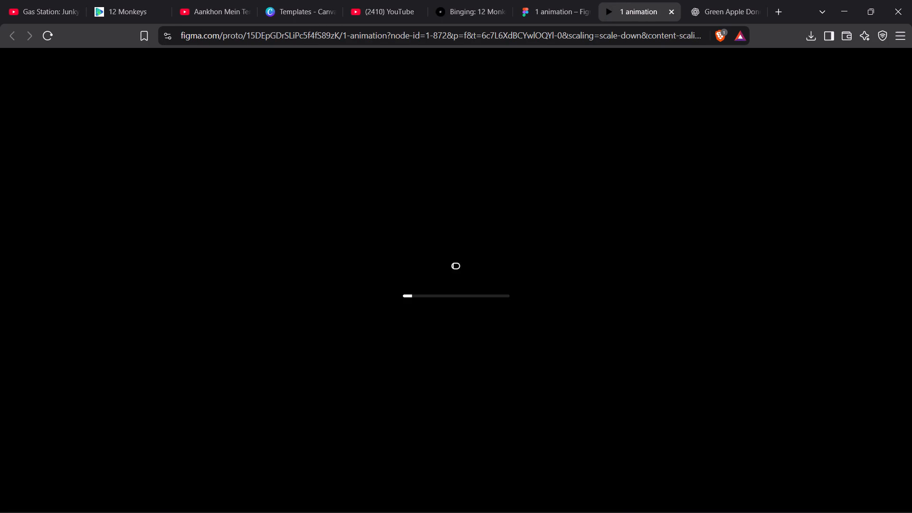
pyautogui.press('Right')
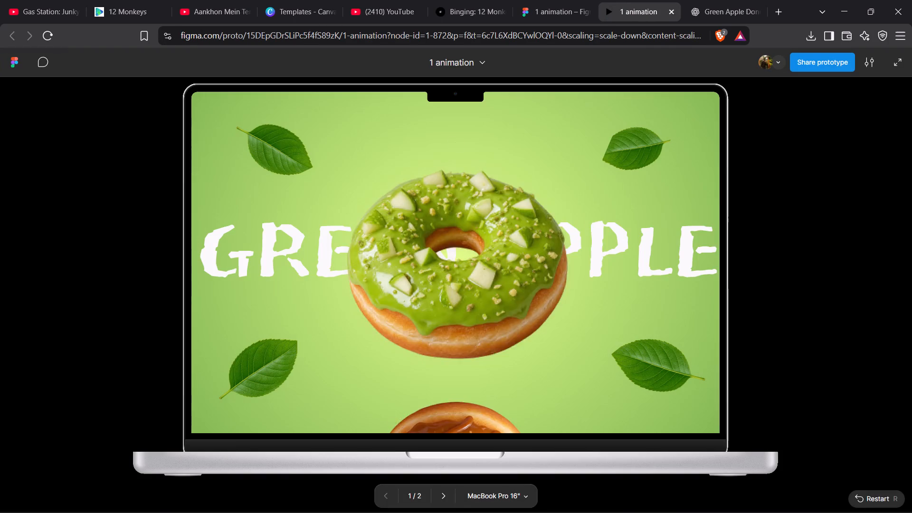
pyautogui.press('Left')
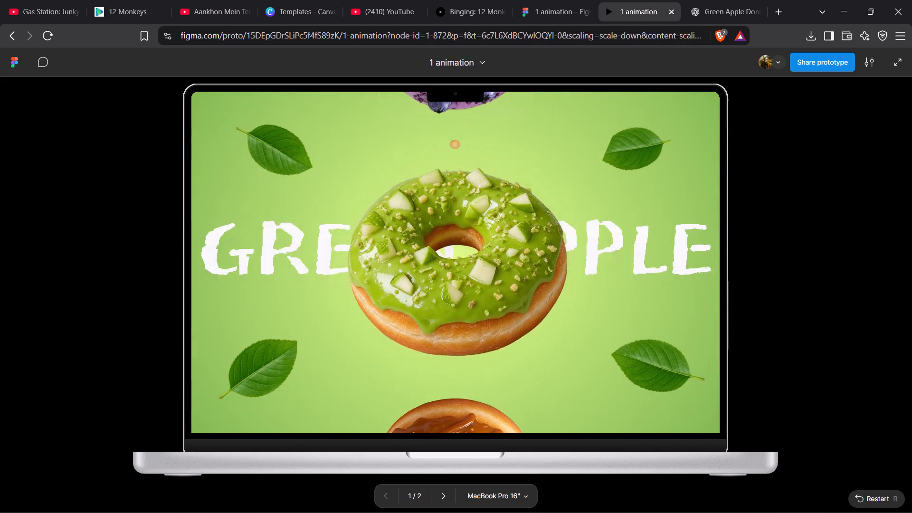
pyautogui.press('Right')
pyautogui.press('Left')
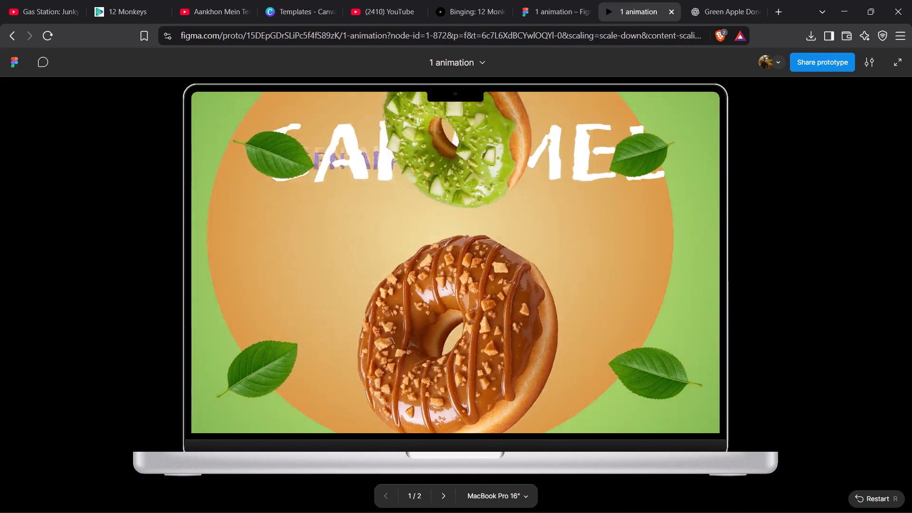
pyautogui.press('Right')
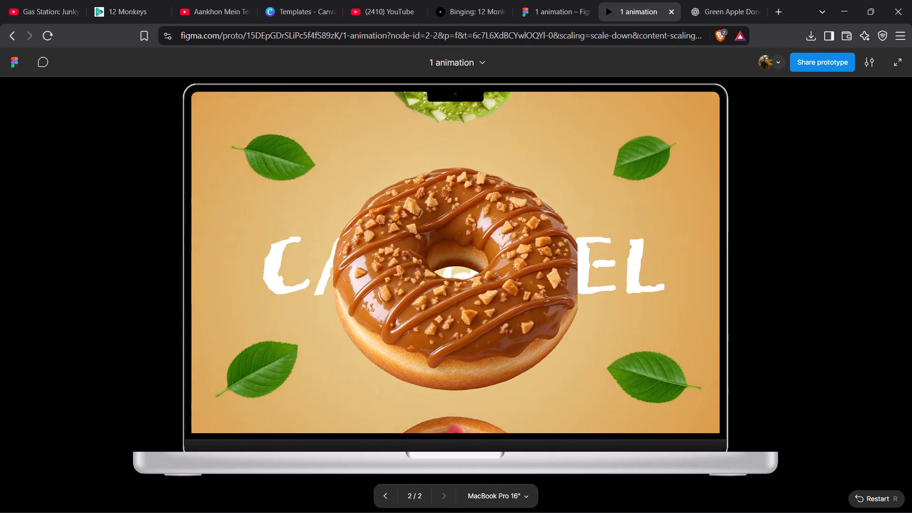
# Replay the transition between the green apple and caramel frames, close the prototype preview, and return to the 1 animation design file.
pyautogui.press('Left')
pyautogui.press('Right')
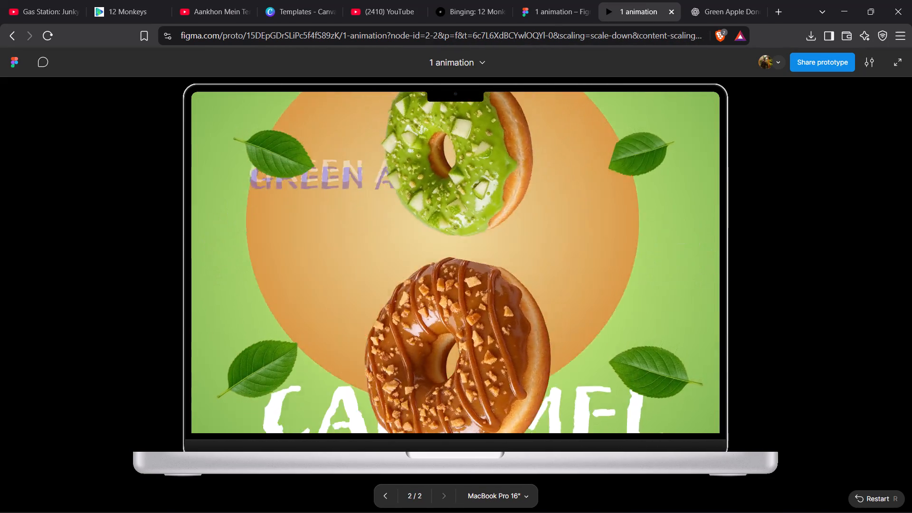
pyautogui.press('Right')
pyautogui.press('Right')
pyautogui.press('Right')
pyautogui.press('Right')
pyautogui.press('Right')
pyautogui.press('Right')
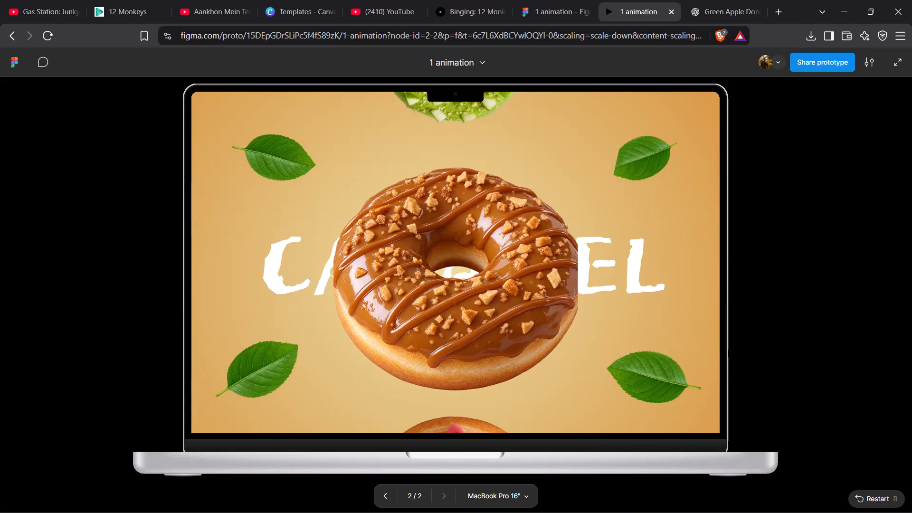
pyautogui.click(752, 193)
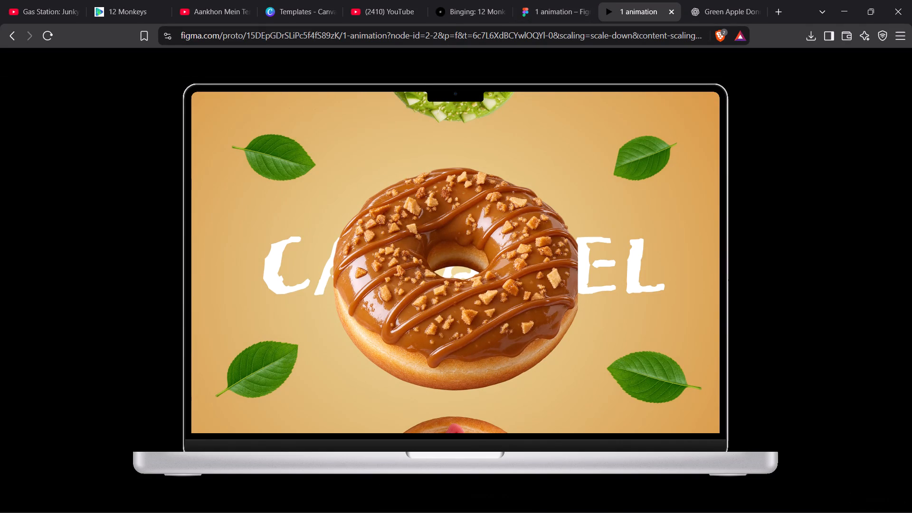
pyautogui.click(674, 16)
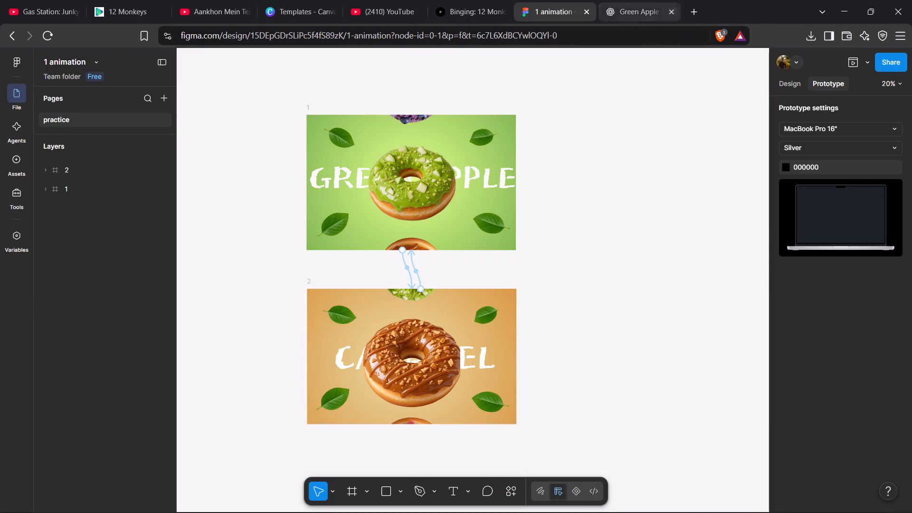
pyautogui.click(545, 15)
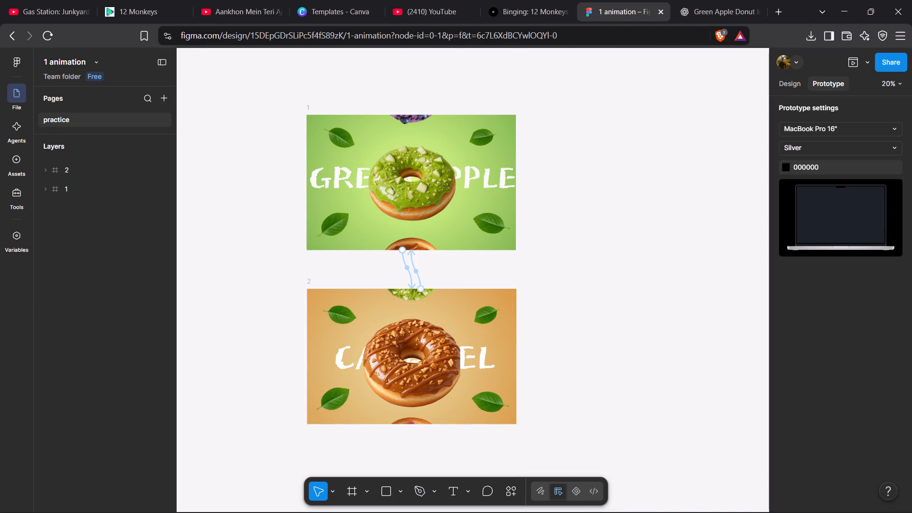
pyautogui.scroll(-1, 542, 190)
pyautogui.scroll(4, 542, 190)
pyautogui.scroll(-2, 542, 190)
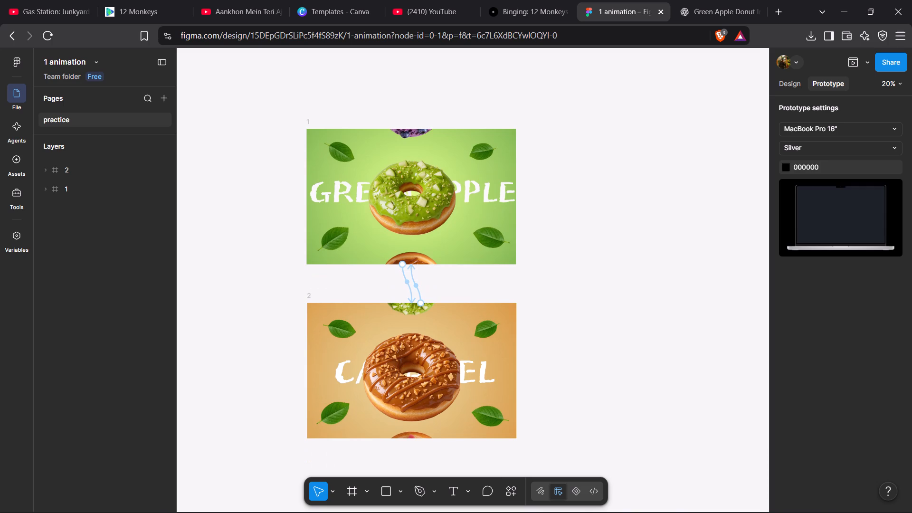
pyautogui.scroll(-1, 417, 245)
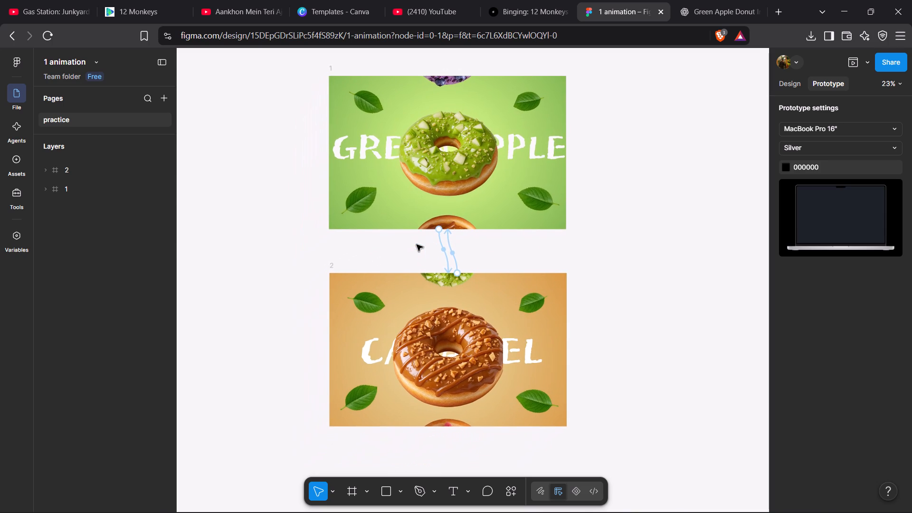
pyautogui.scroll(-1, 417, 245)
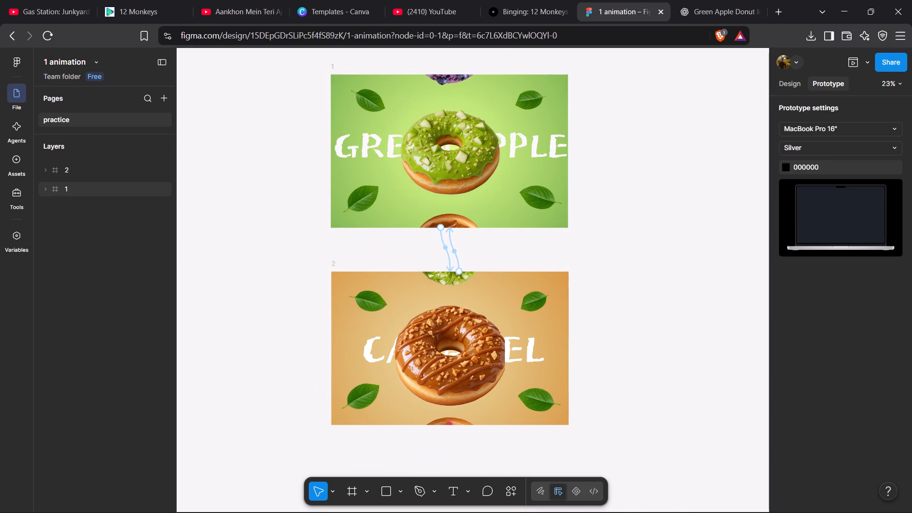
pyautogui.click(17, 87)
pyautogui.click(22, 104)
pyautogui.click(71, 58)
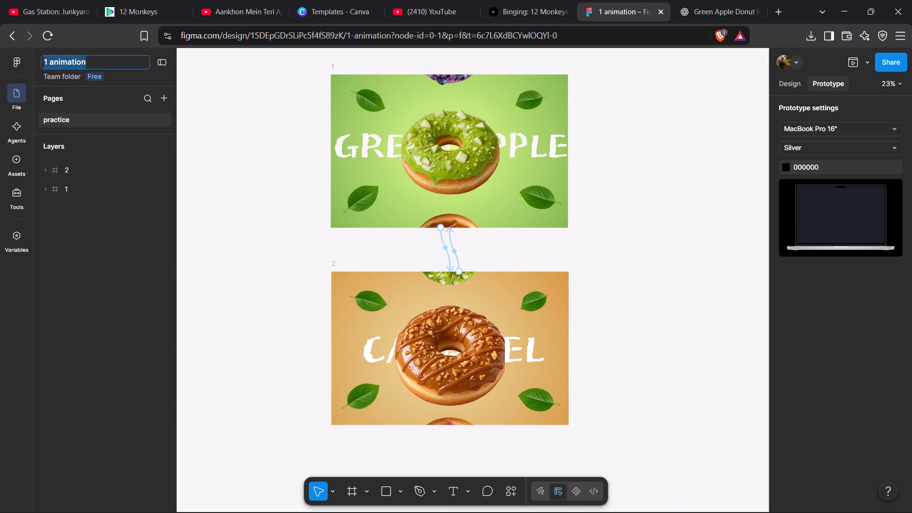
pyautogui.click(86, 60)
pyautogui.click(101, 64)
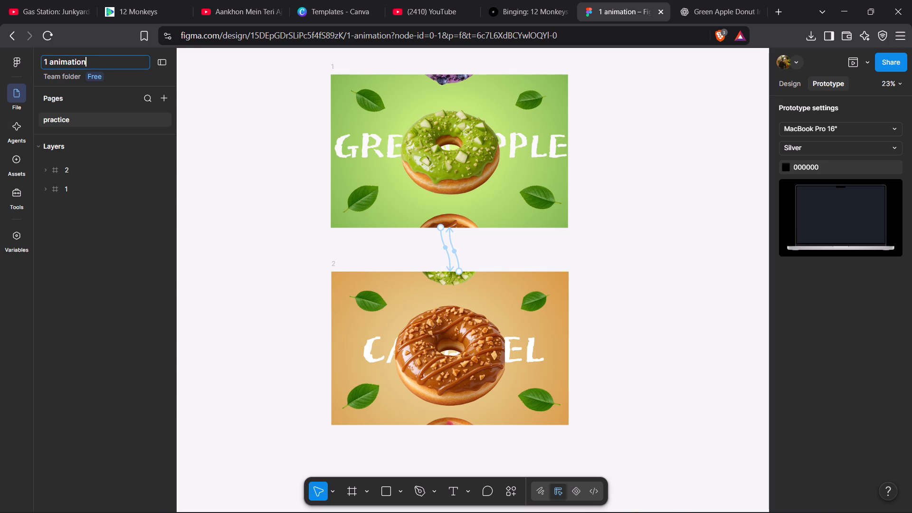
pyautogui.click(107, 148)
# Go to the file's team folder, open 1 animation from there to check its two frames, and close that duplicate tab.
pyautogui.click(95, 65)
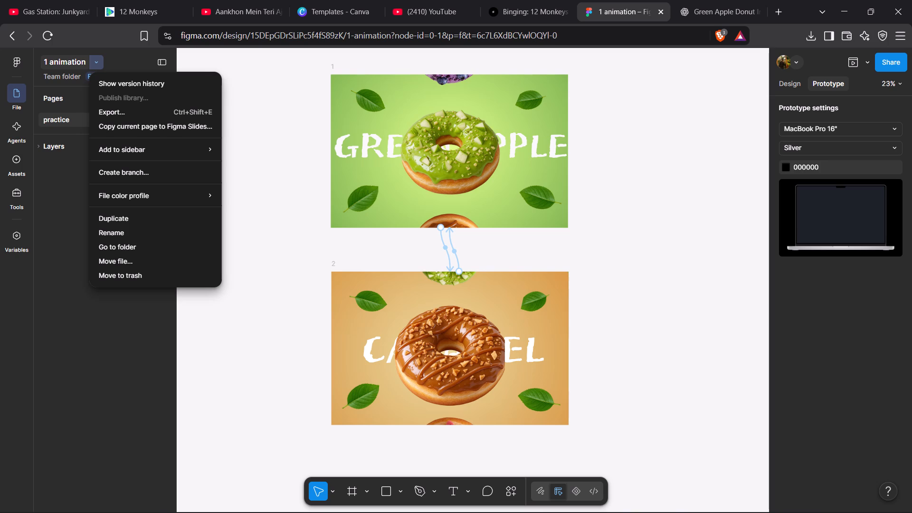
pyautogui.click(141, 240)
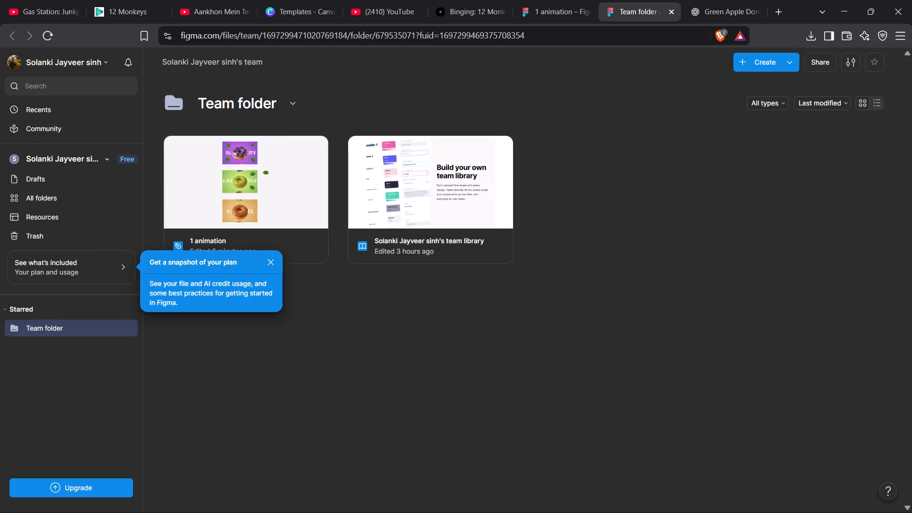
pyautogui.click(257, 191)
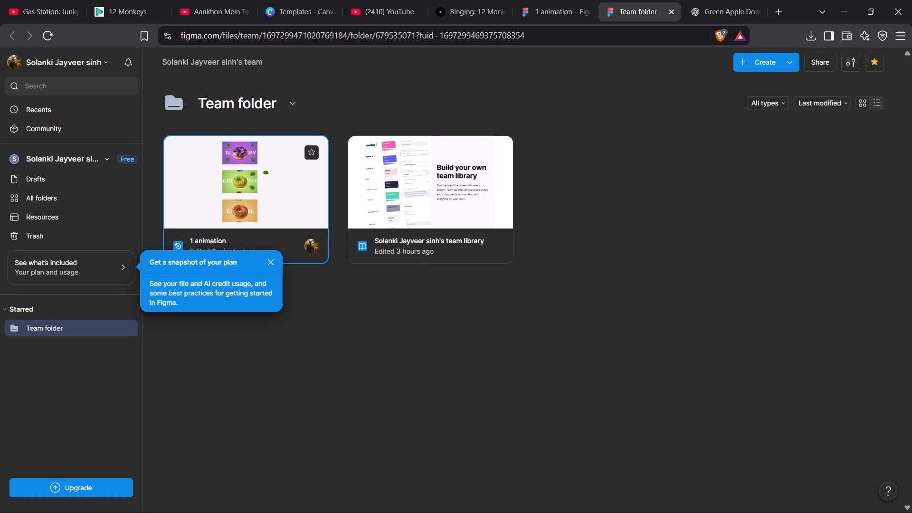
pyautogui.doubleClick(257, 191)
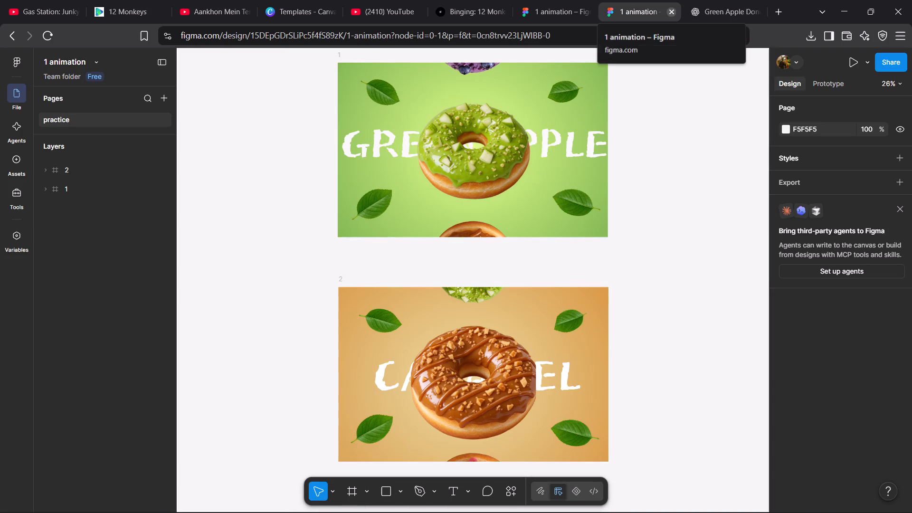
pyautogui.scroll(3, 598, 138)
pyautogui.scroll(-2, 598, 138)
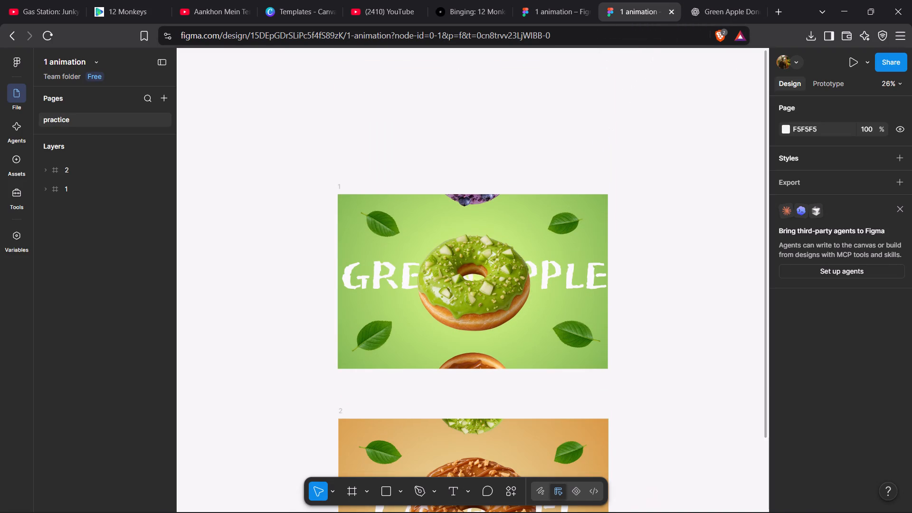
pyautogui.click(670, 10)
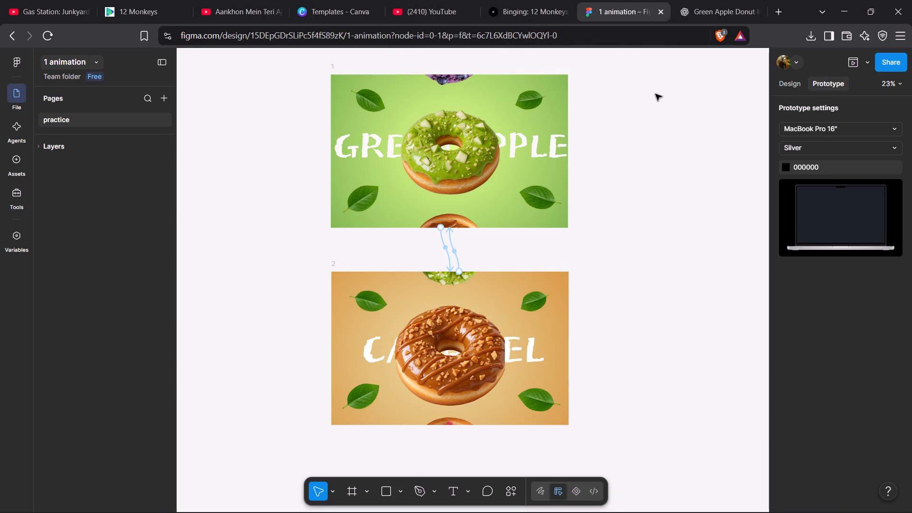
# Search the web for Figma in a new tab, open its recent files page, and close the Green Apple Donut tab.
pyautogui.click(773, 16)
pyautogui.write('fig')
pyautogui.press('Return')
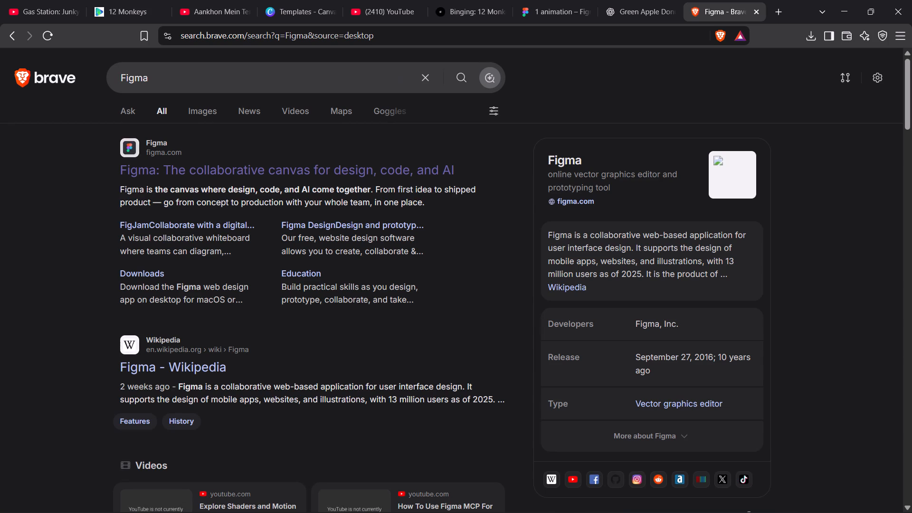
pyautogui.click(397, 168)
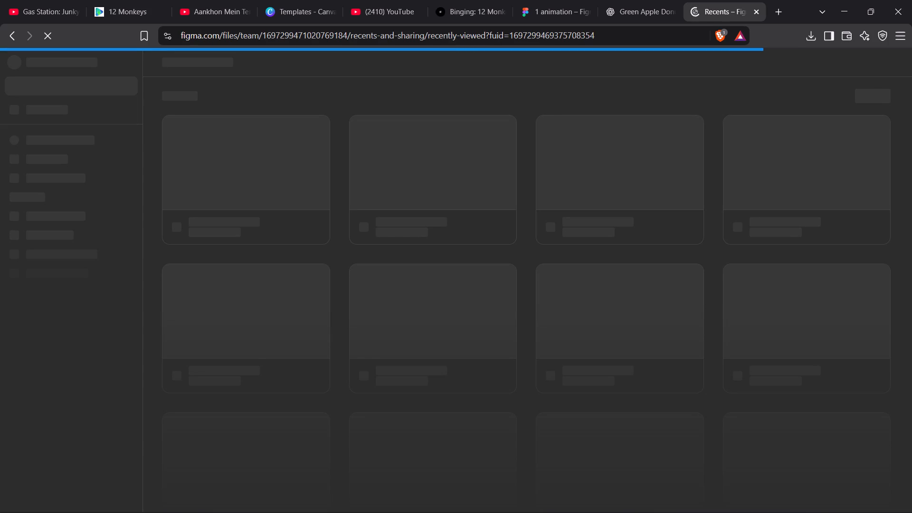
pyautogui.click(669, 13)
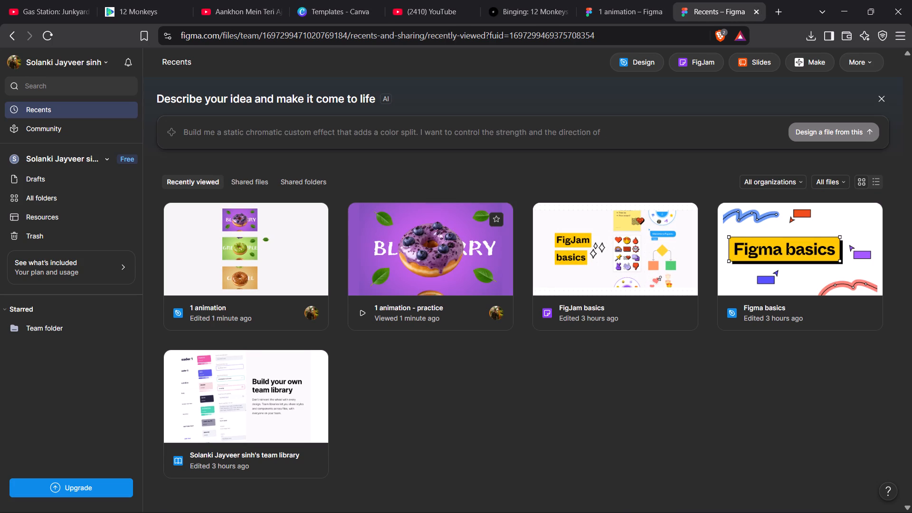
# Open the recent prototype 1 animation - practice, advance it to the caramel frame, close it, and return to the design file.
pyautogui.click(451, 273)
pyautogui.doubleClick(451, 273)
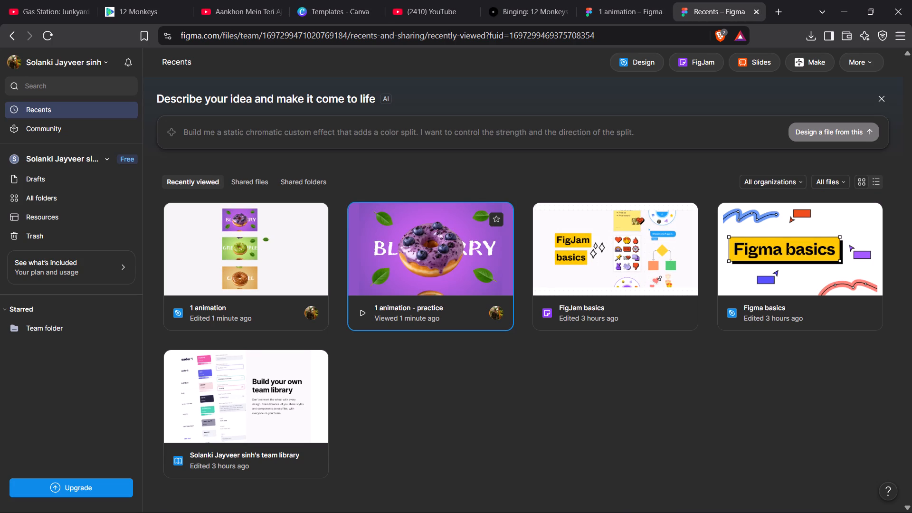
pyautogui.tripleClick(451, 273)
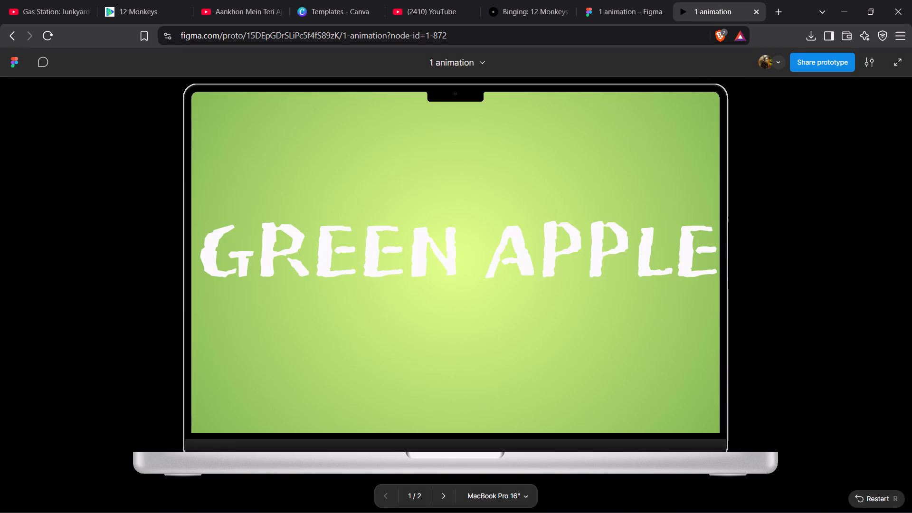
pyautogui.press('Right')
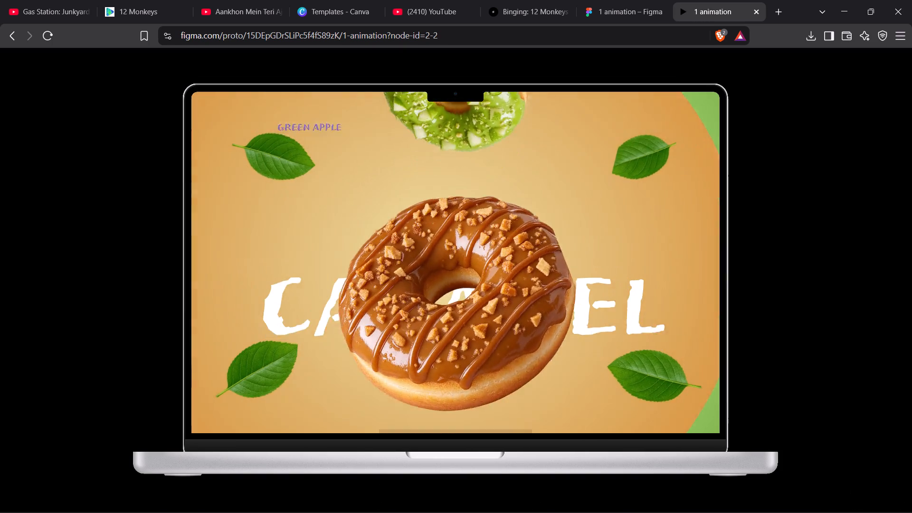
pyautogui.press('Right')
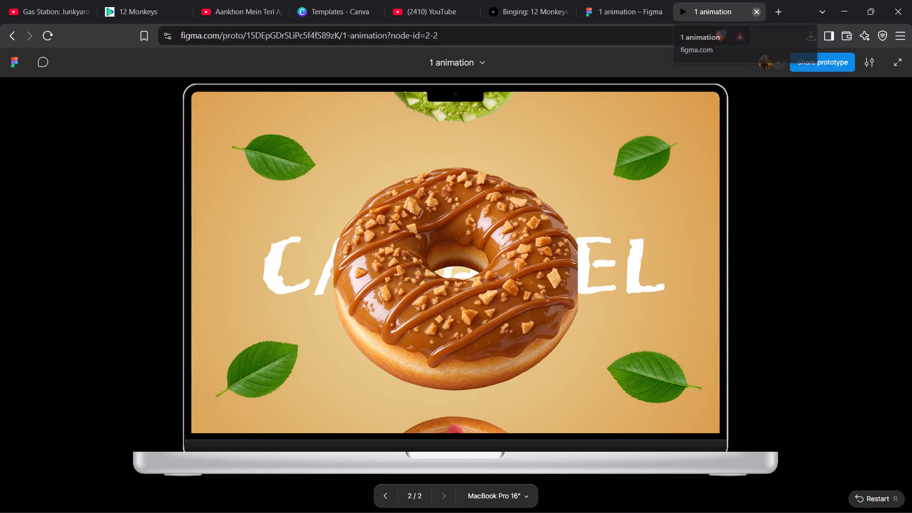
pyautogui.click(758, 12)
pyautogui.click(694, 6)
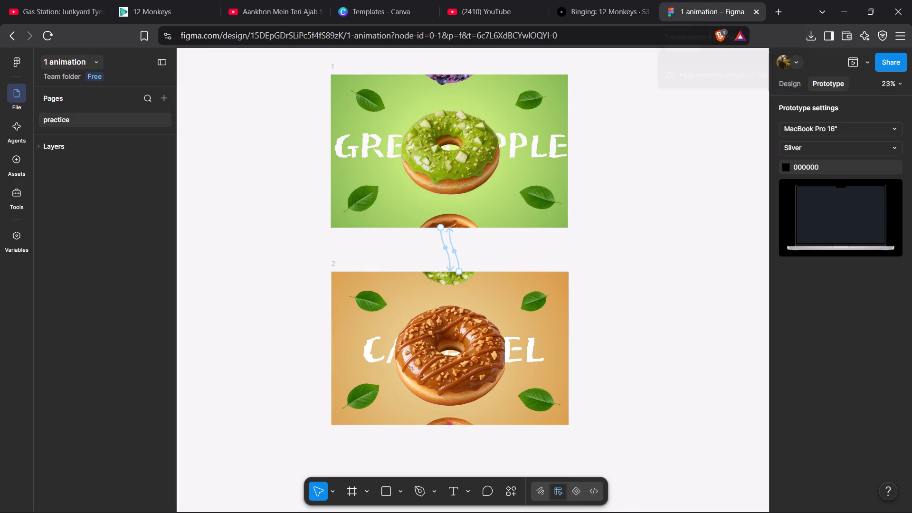
# Leave the design file and go back to the list of recently viewed files.
pyautogui.click(12, 38)
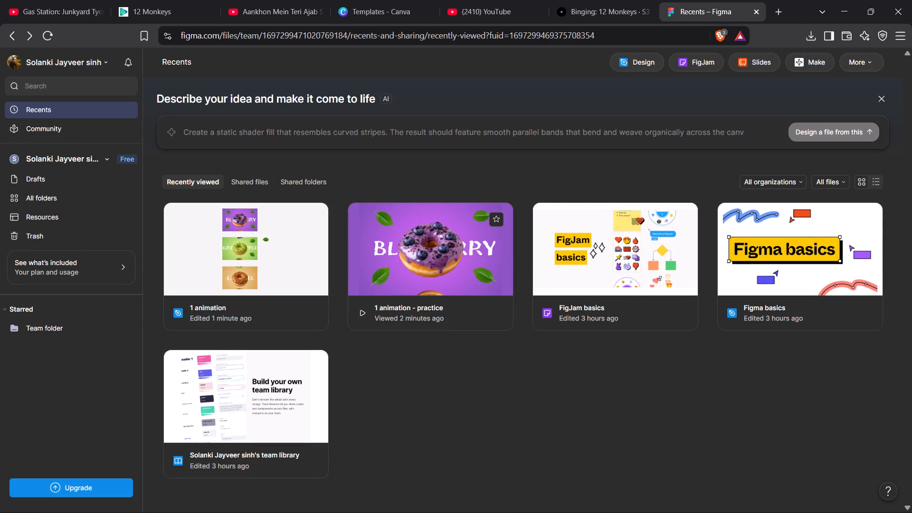
pyautogui.scroll(-2, 378, 237)
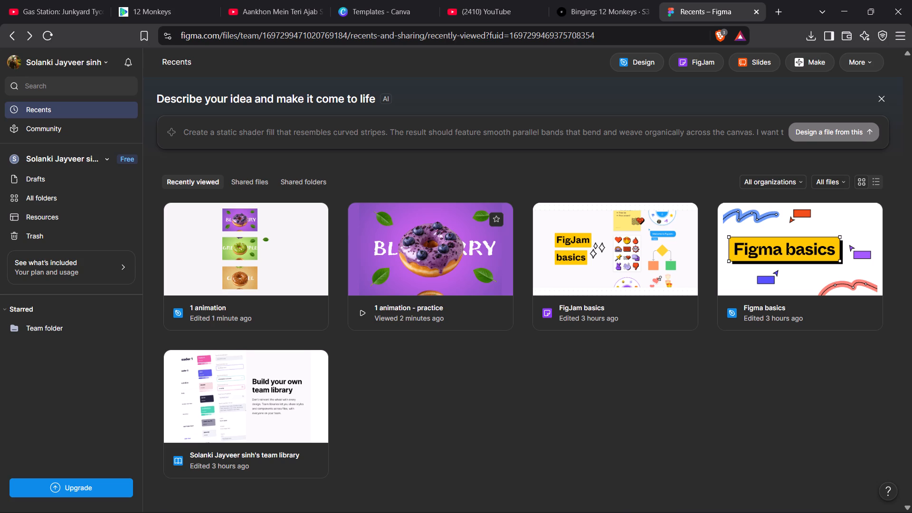